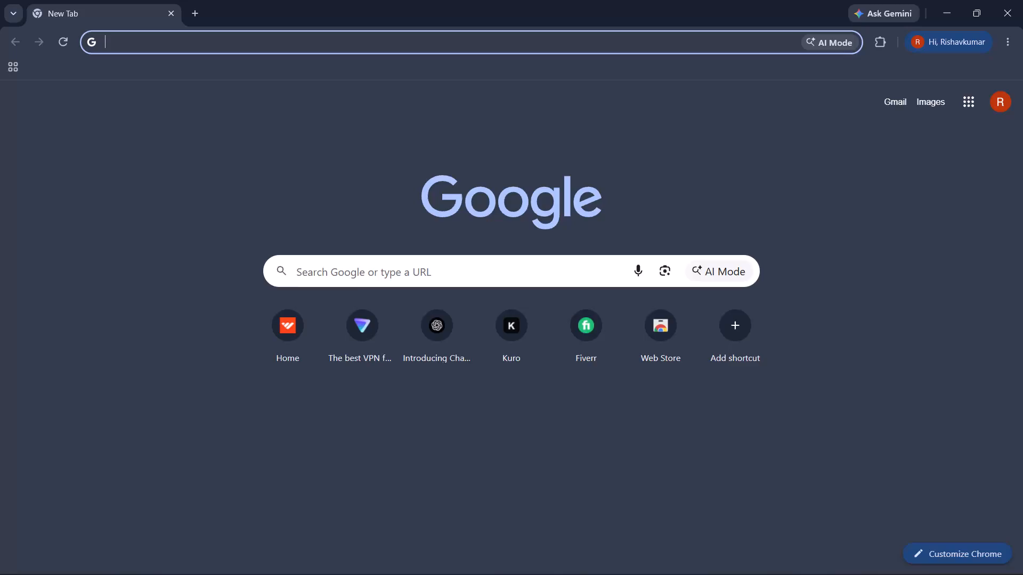
Search Google for canva and open the Canva account login result.
click(542, 261)
click(418, 290)
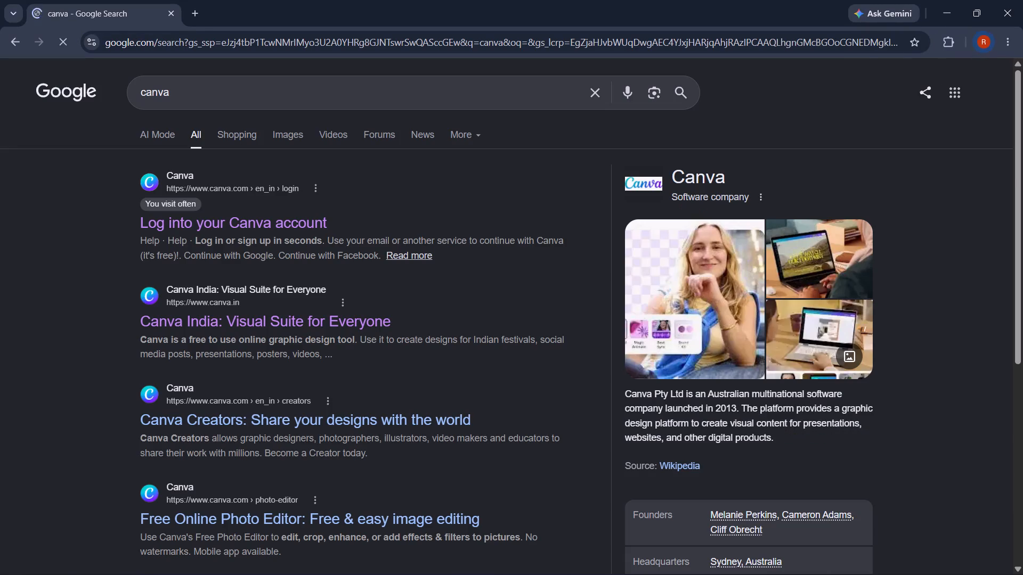
click(317, 225)
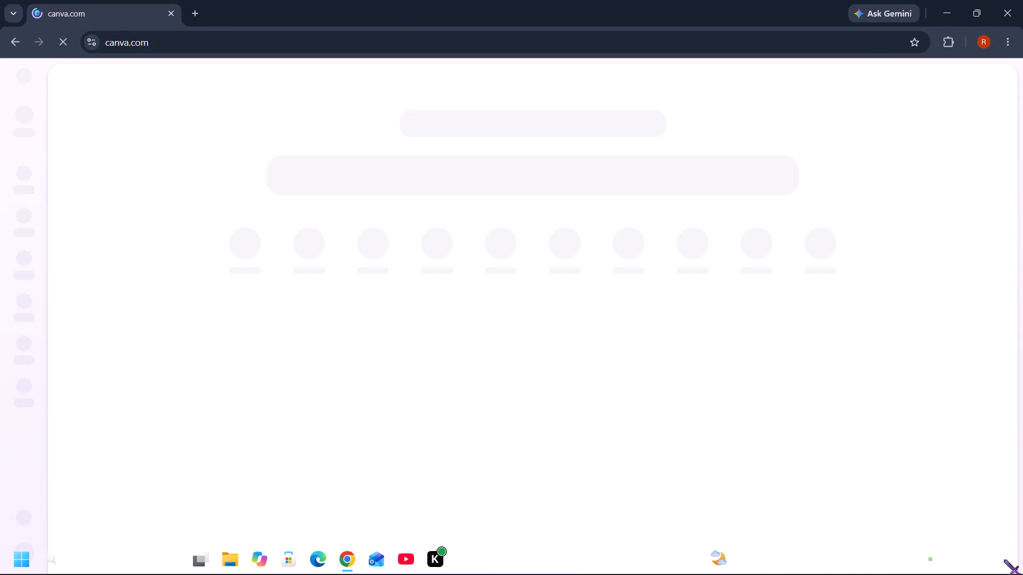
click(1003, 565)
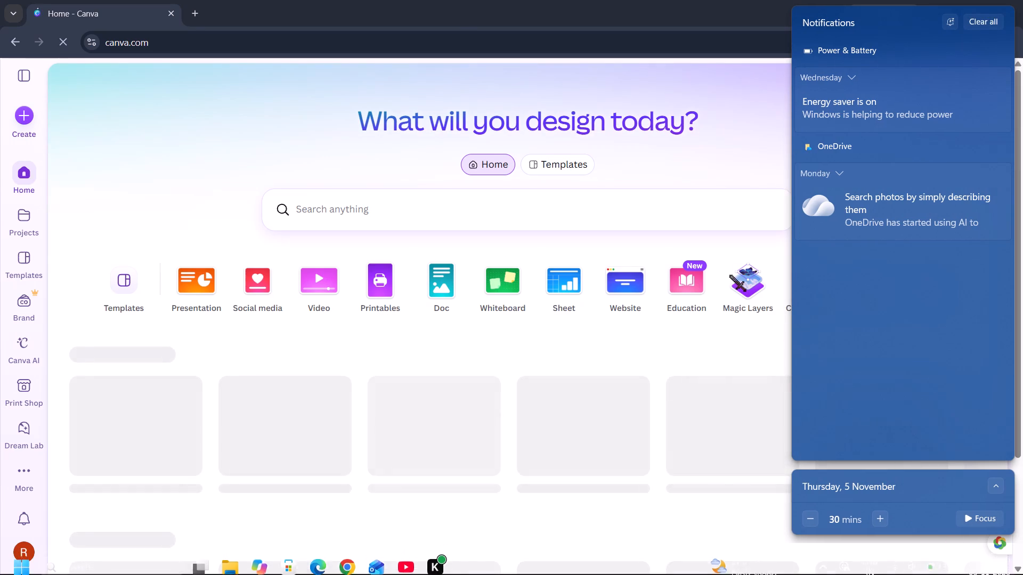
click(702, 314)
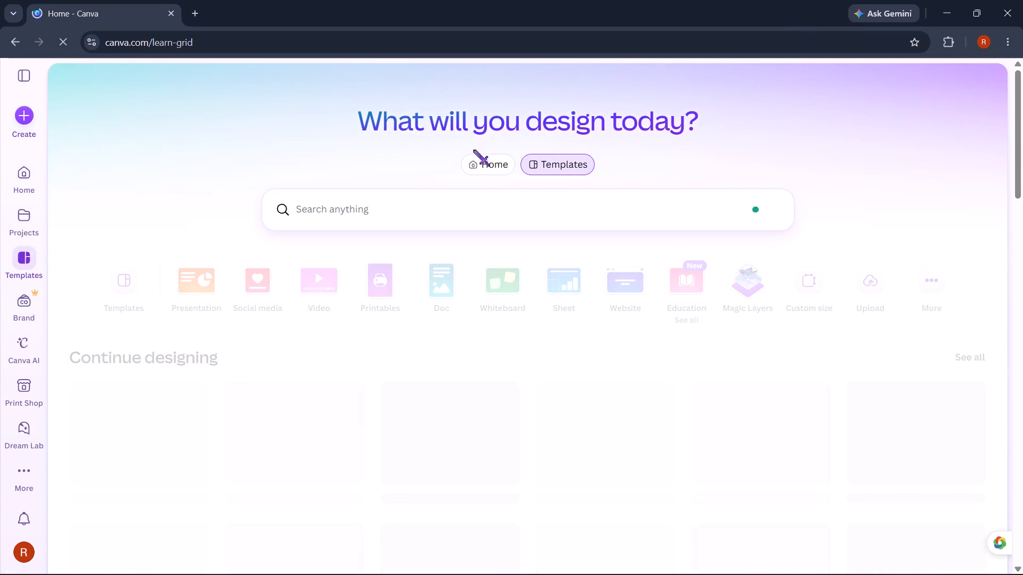
From the Templates page, open the recently viewed "Black and White Simple Modern New Song Youtube Thumbnail" template for customising.
click(476, 170)
click(547, 170)
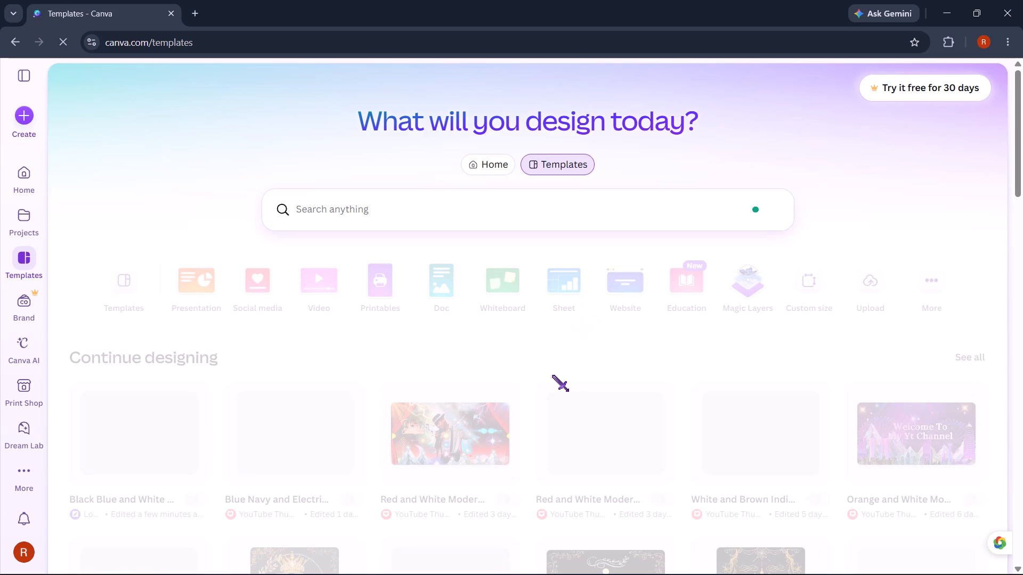
scroll(553, 375, down, 5)
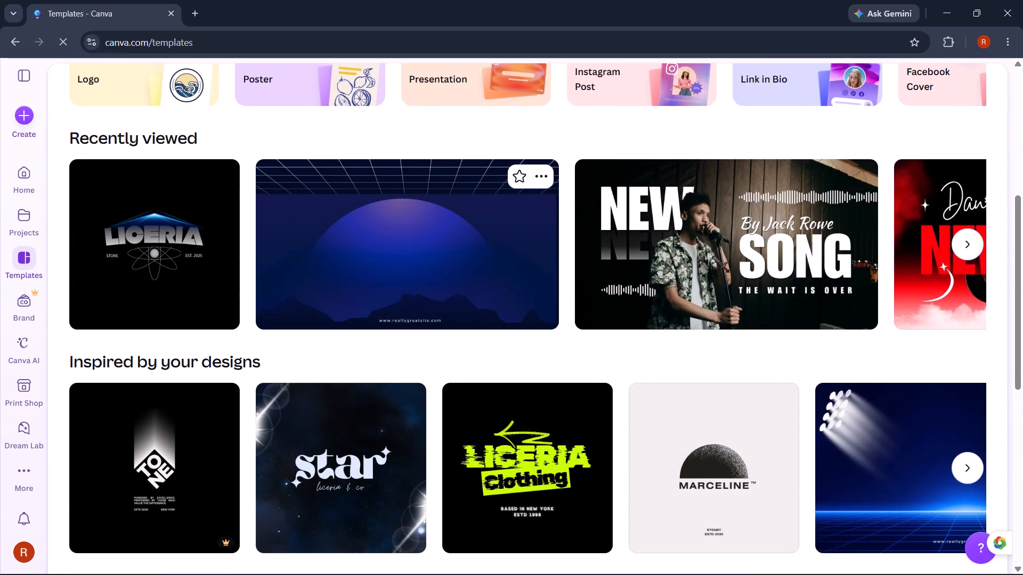
click(964, 239)
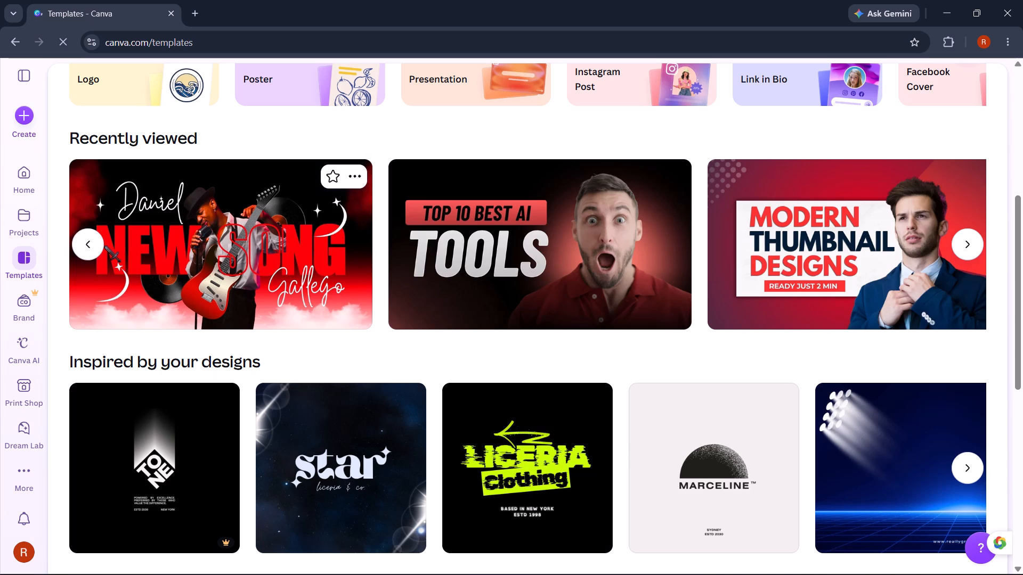
click(85, 245)
click(91, 241)
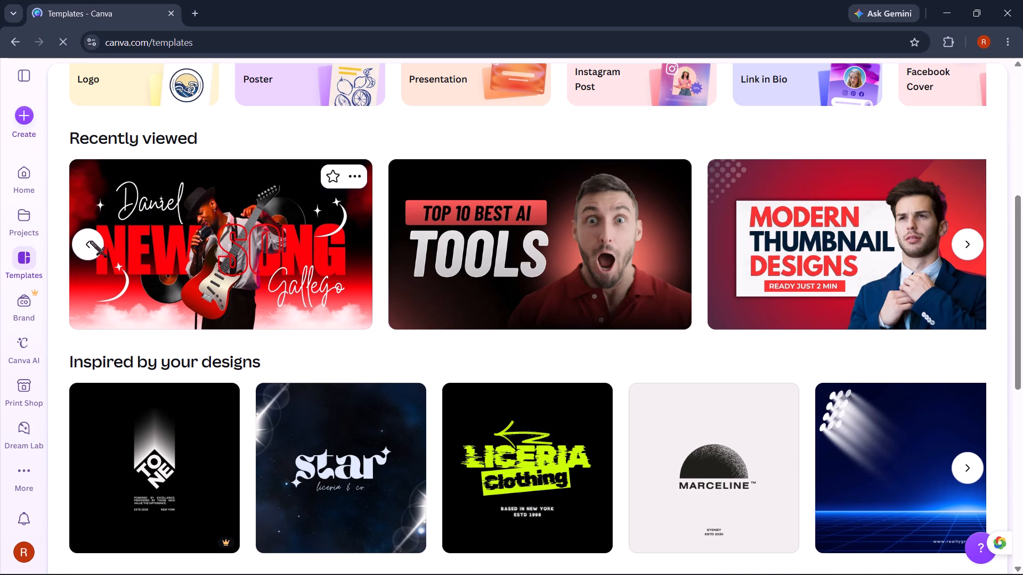
click(84, 248)
click(86, 248)
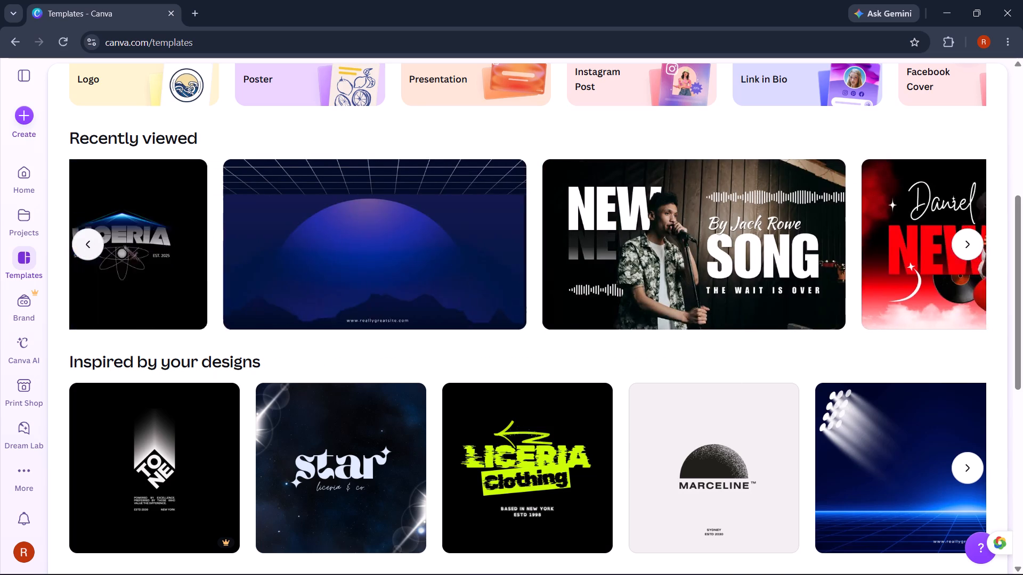
click(800, 237)
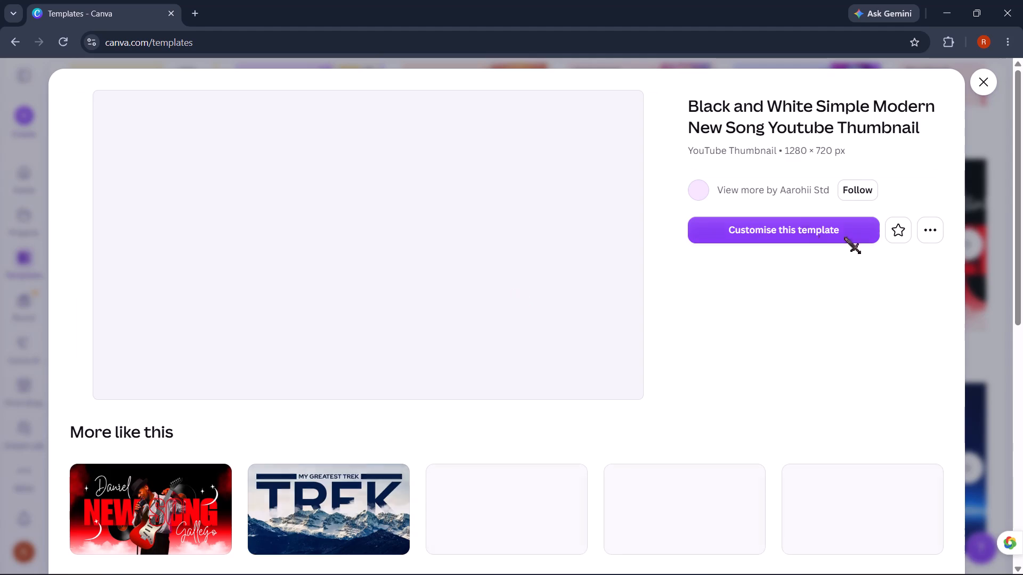
click(834, 236)
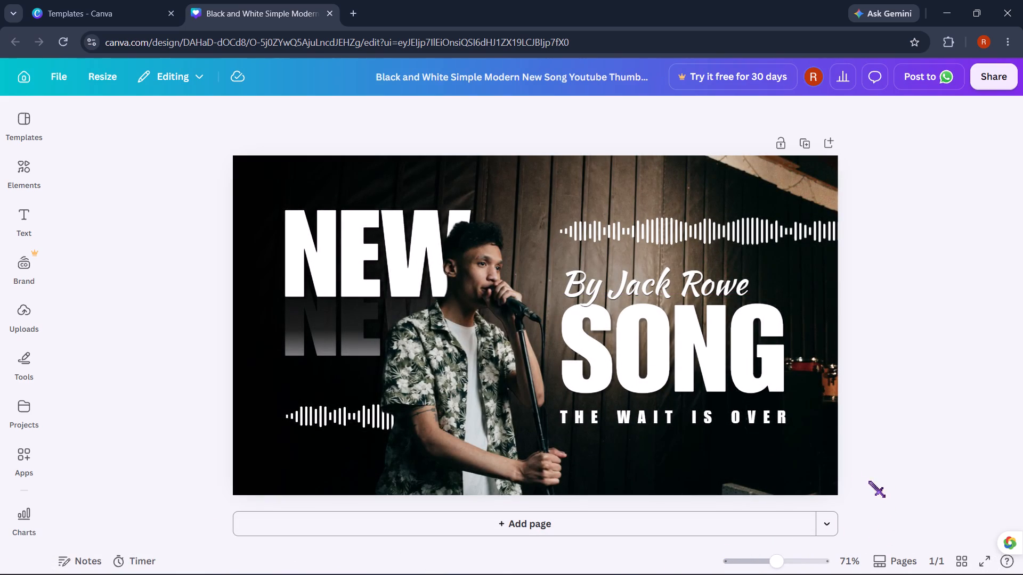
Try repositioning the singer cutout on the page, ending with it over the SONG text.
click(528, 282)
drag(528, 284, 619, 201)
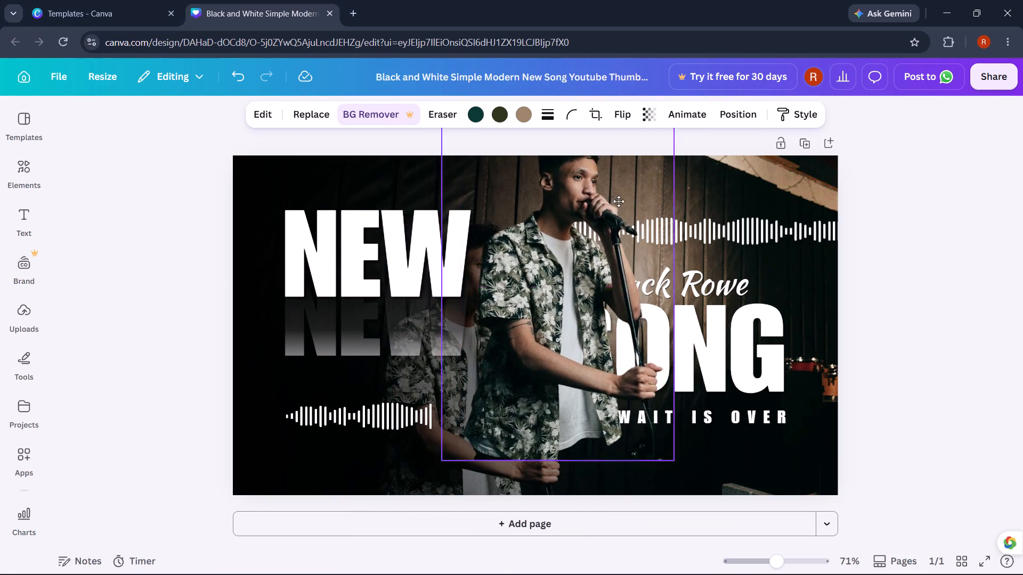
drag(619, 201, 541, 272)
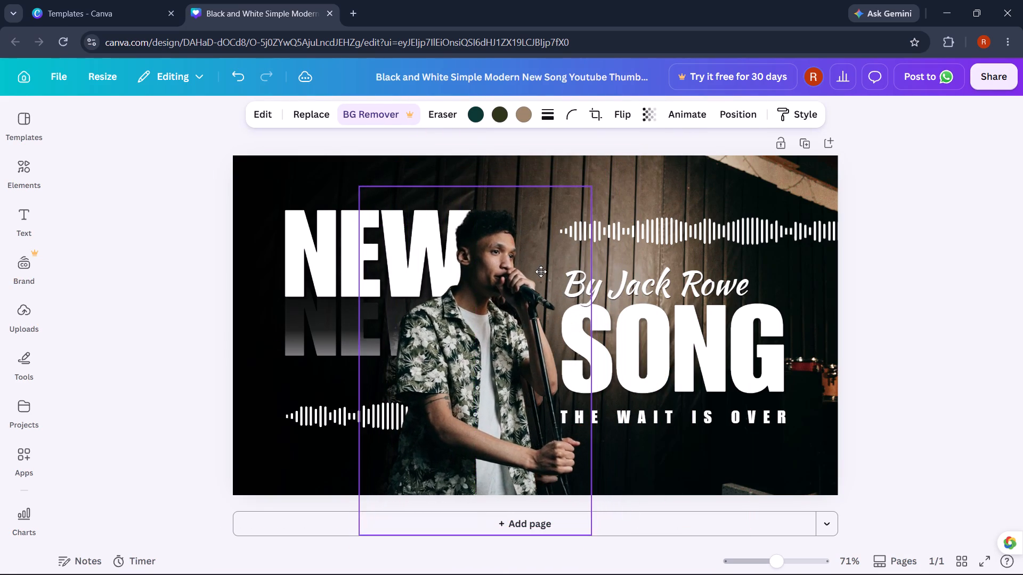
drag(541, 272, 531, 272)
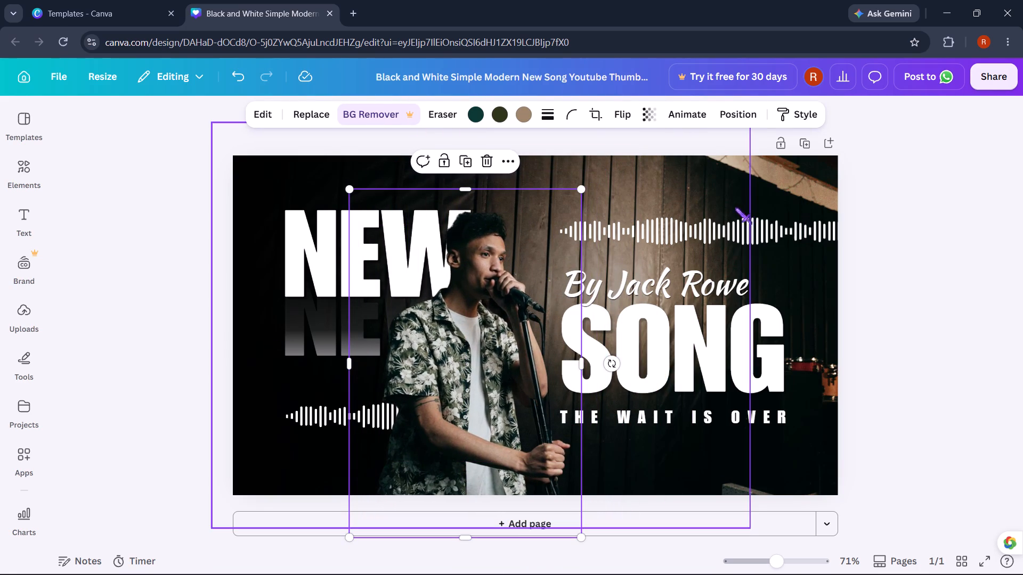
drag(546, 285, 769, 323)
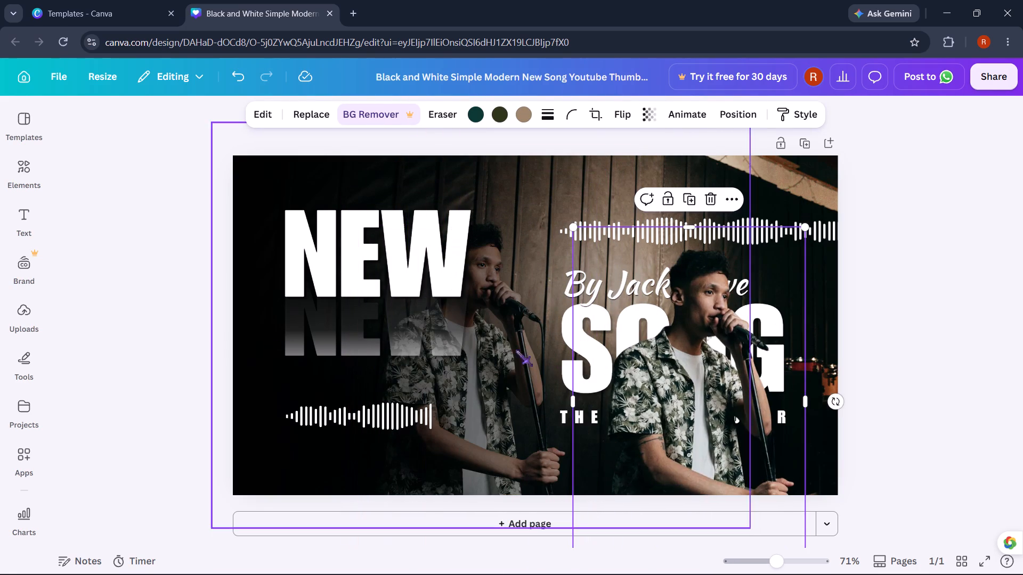
Delete the singer cutout, the dark gradient overlay and the background photo from the page.
click(474, 365)
click(477, 401)
click(504, 421)
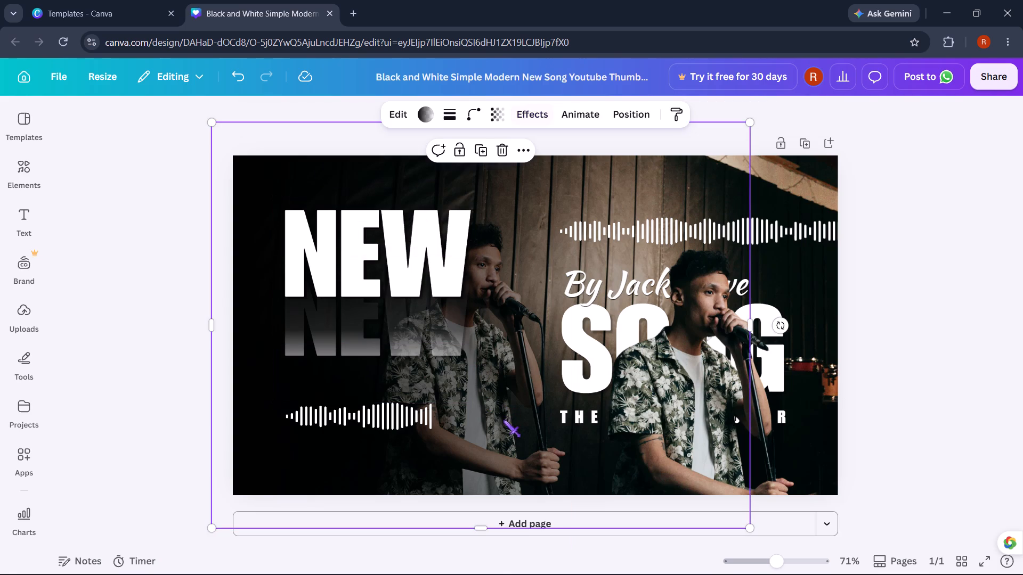
click(504, 421)
right_click(712, 358)
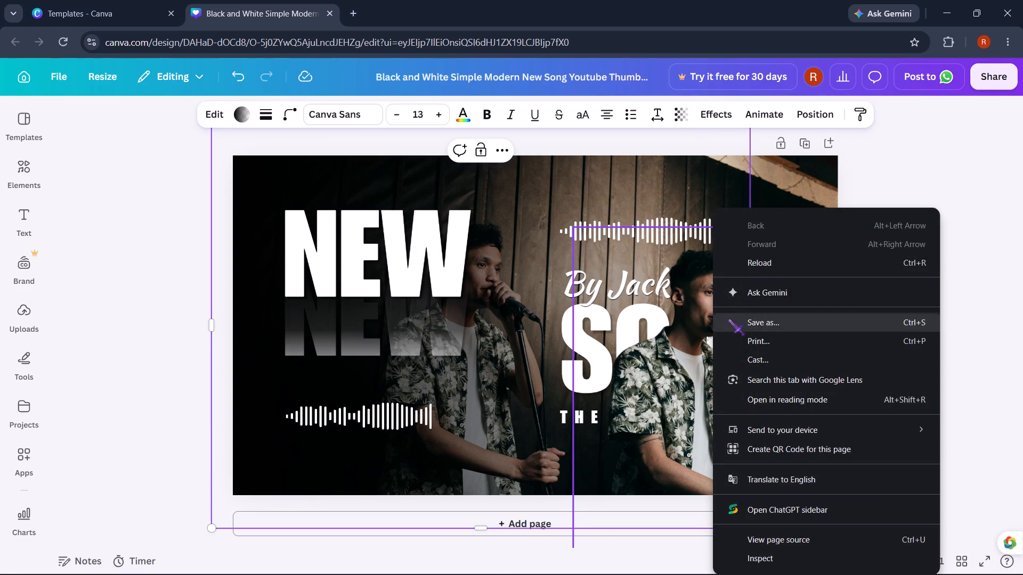
click(589, 338)
right_click(694, 324)
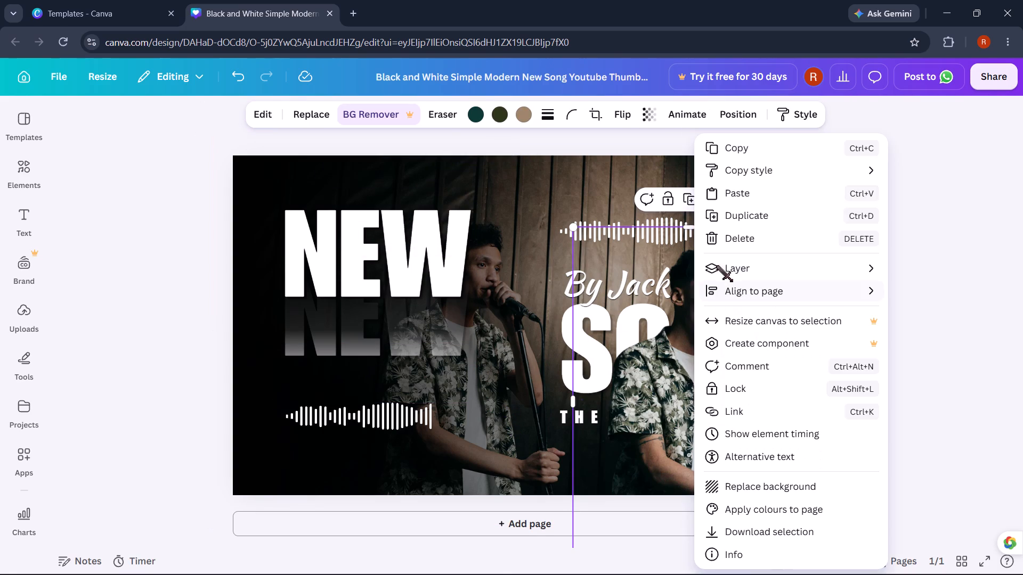
click(742, 240)
right_click(497, 326)
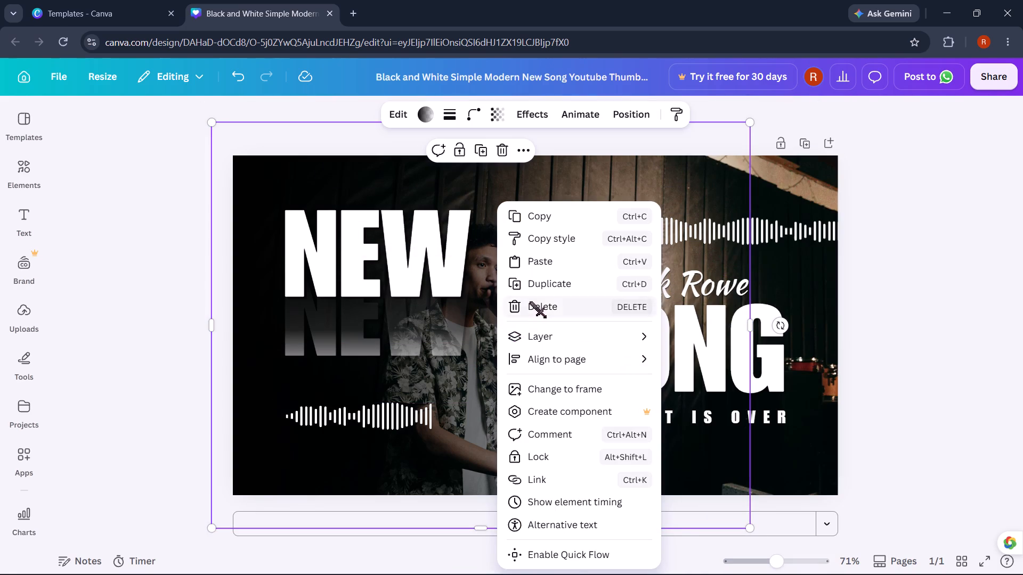
click(530, 302)
right_click(492, 317)
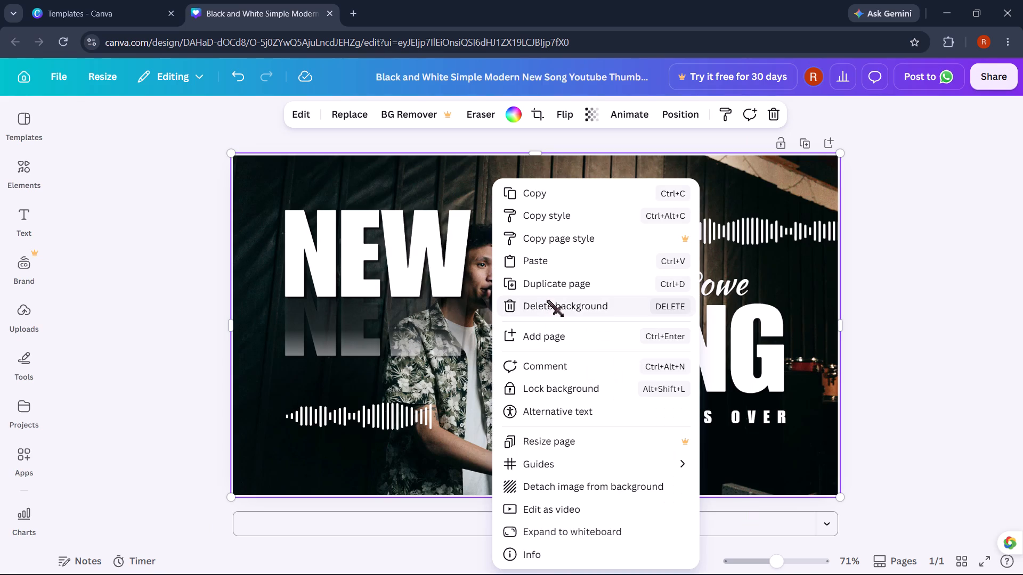
click(559, 306)
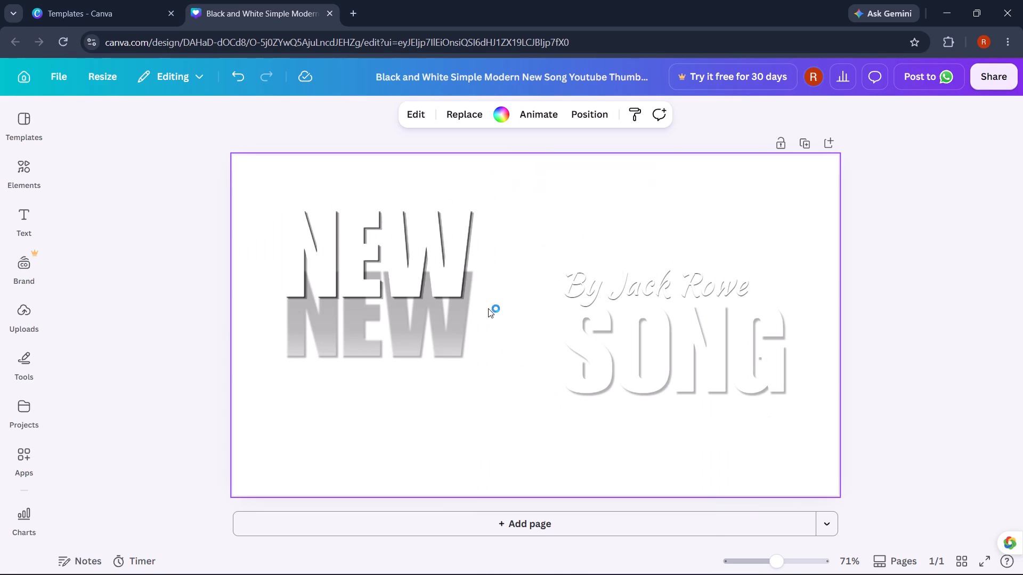
Delete the NEW, By Jack Rowe and SONG texts together with the faded reflection of NEW.
right_click(429, 277)
click(494, 299)
right_click(625, 305)
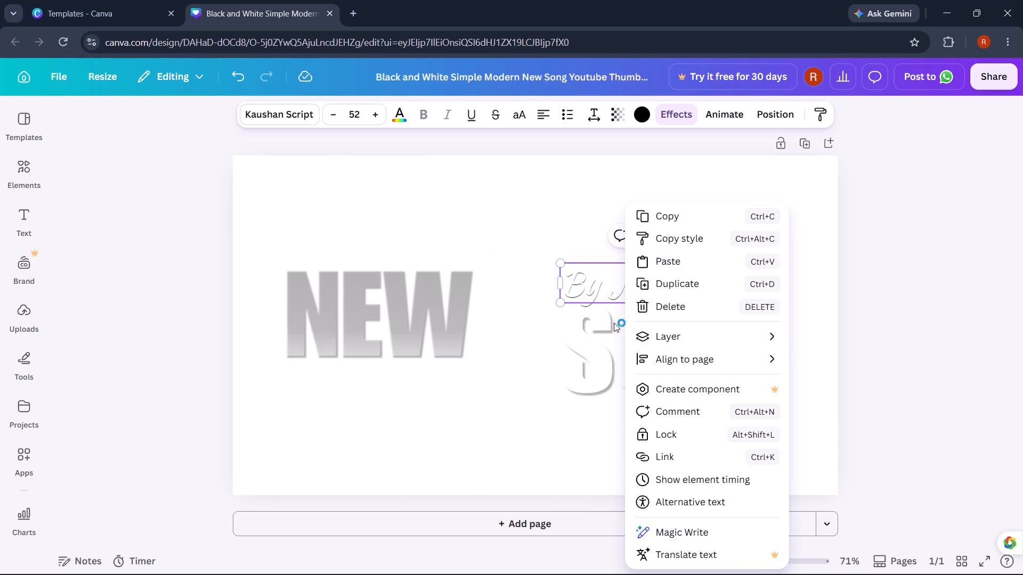
click(658, 310)
right_drag(619, 362, 610, 375)
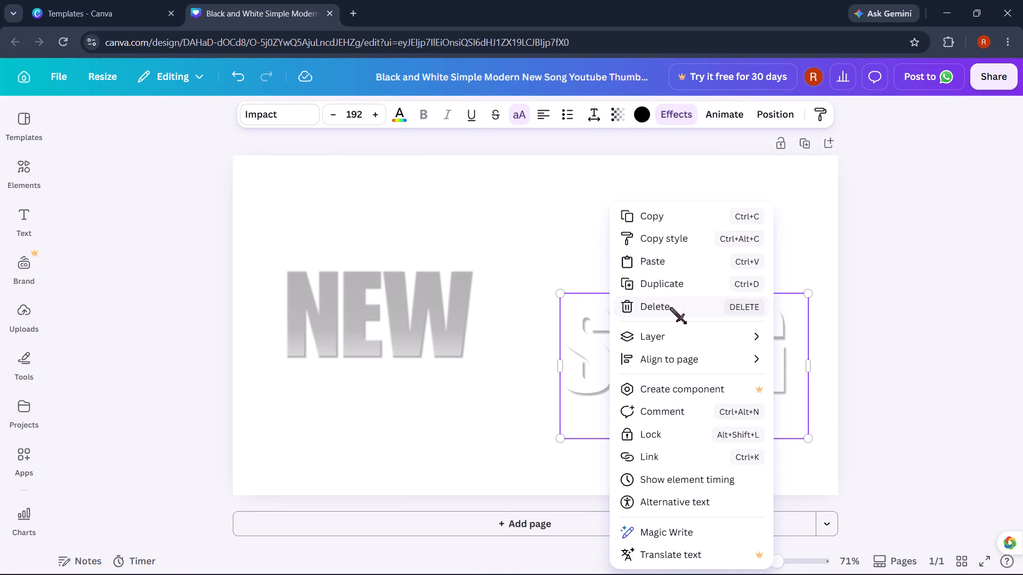
click(670, 308)
right_click(454, 316)
click(482, 303)
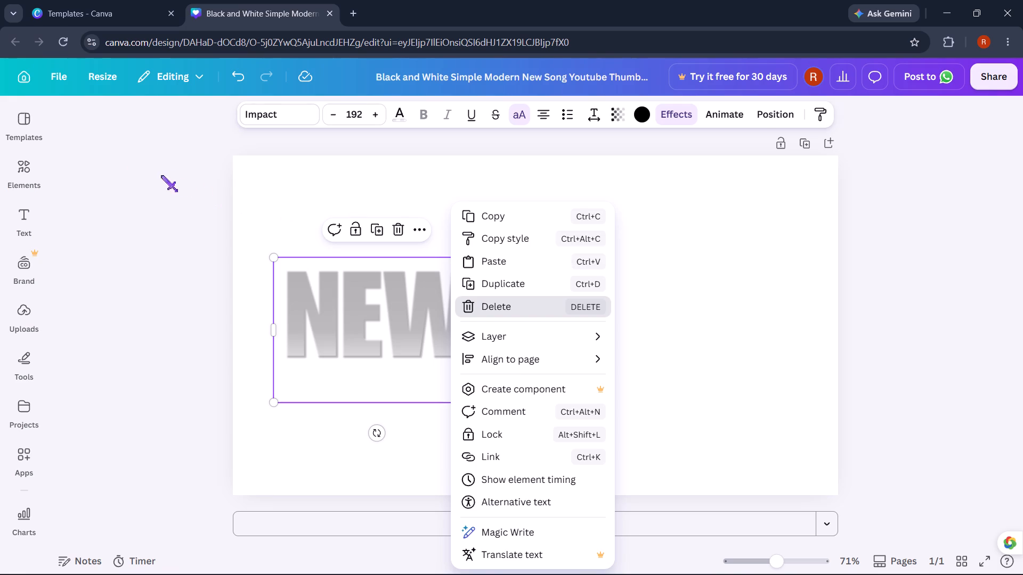
Apply the dark blue template with the large glowing moon, ceiling grid and mountain silhouettes to the page.
click(28, 122)
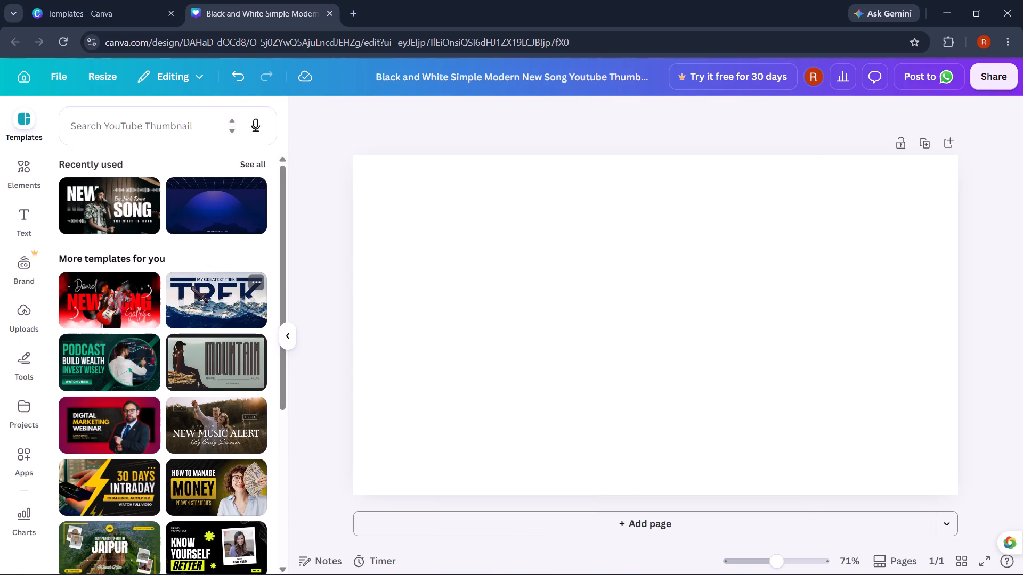
scroll(169, 336, down, 1)
scroll(198, 292, down, 3)
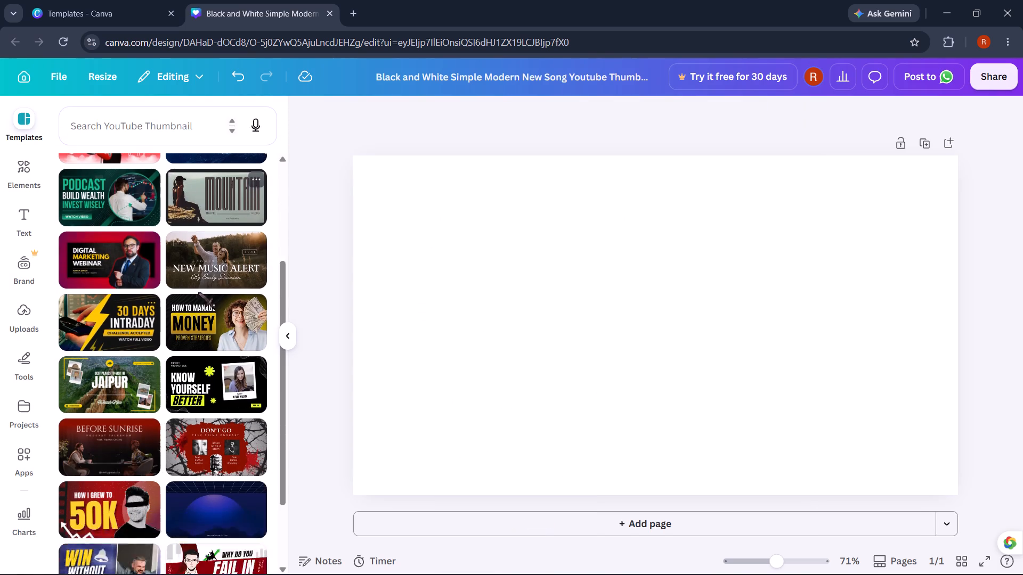
scroll(200, 292, down, 2)
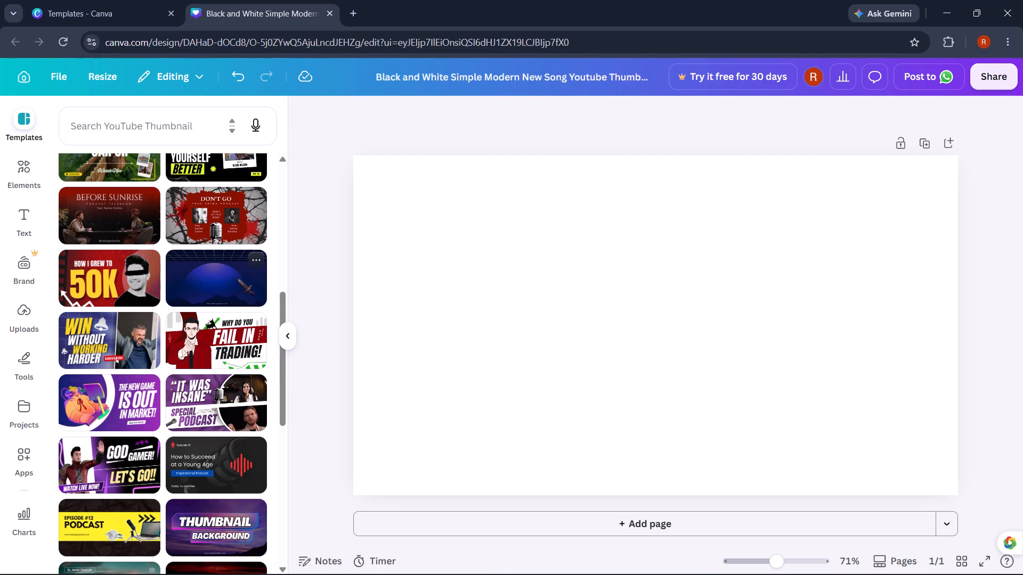
click(237, 278)
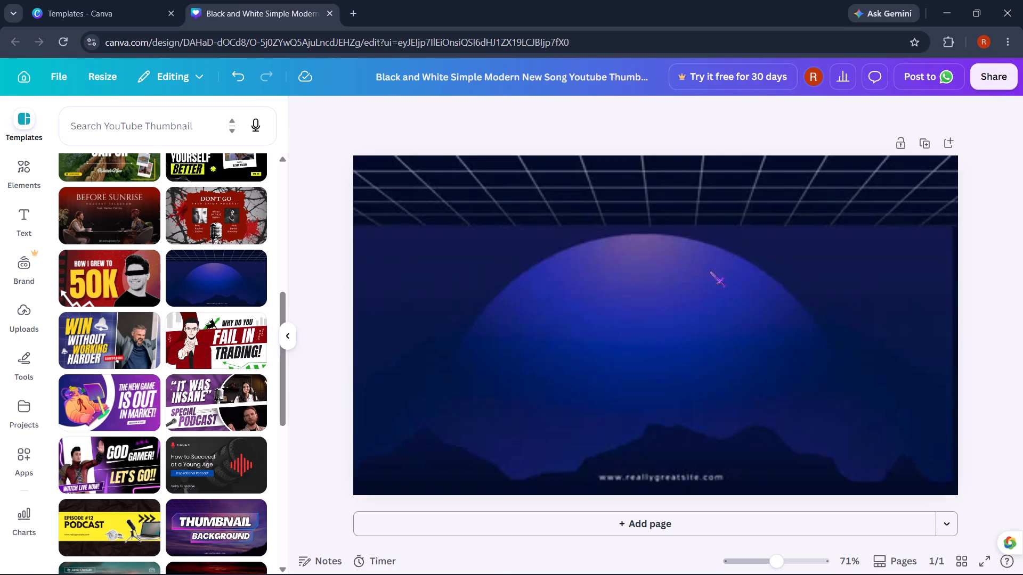
Delete the white perspective grid graphic across the top of the page.
click(748, 265)
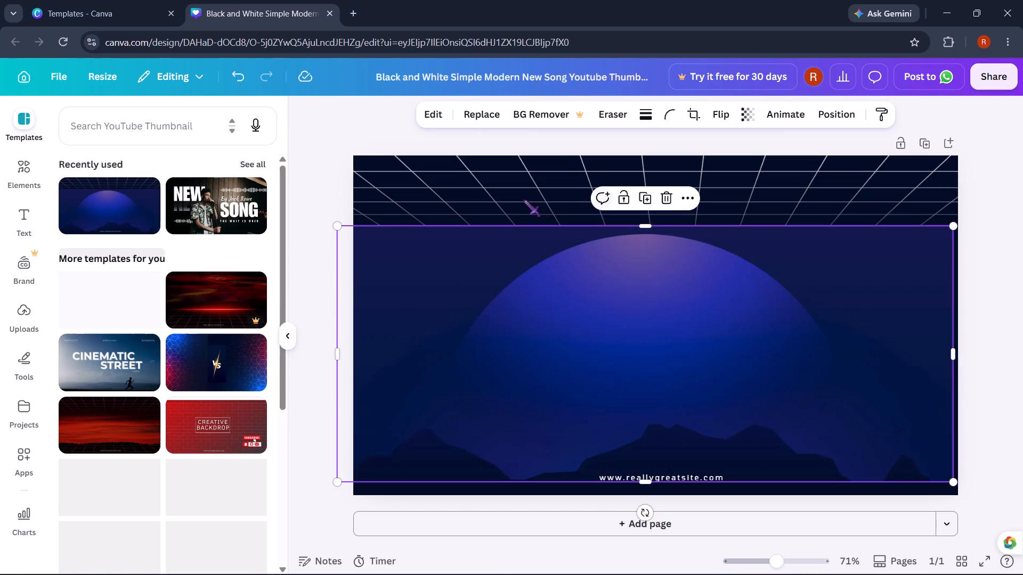
click(524, 200)
right_click(569, 201)
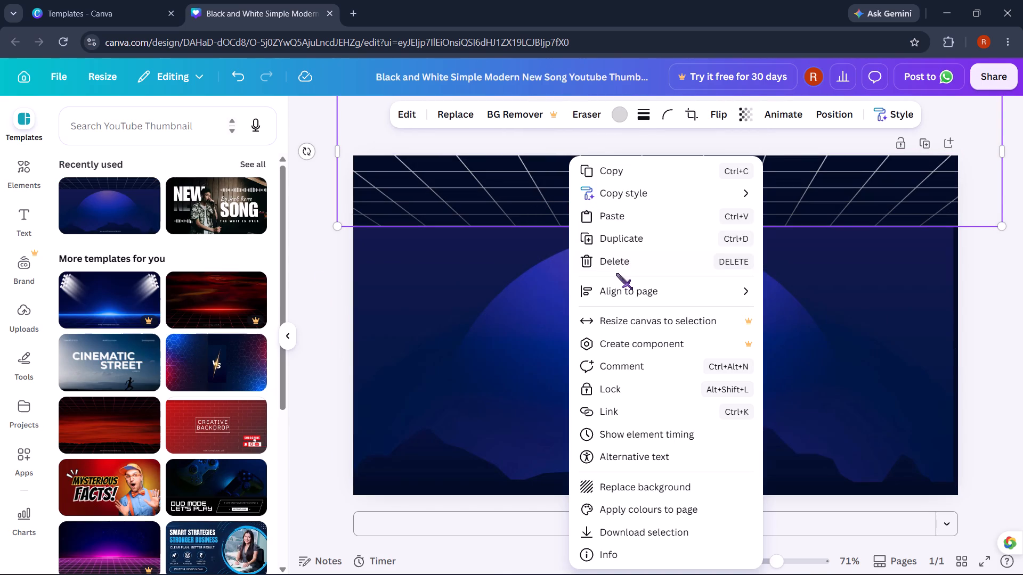
click(621, 266)
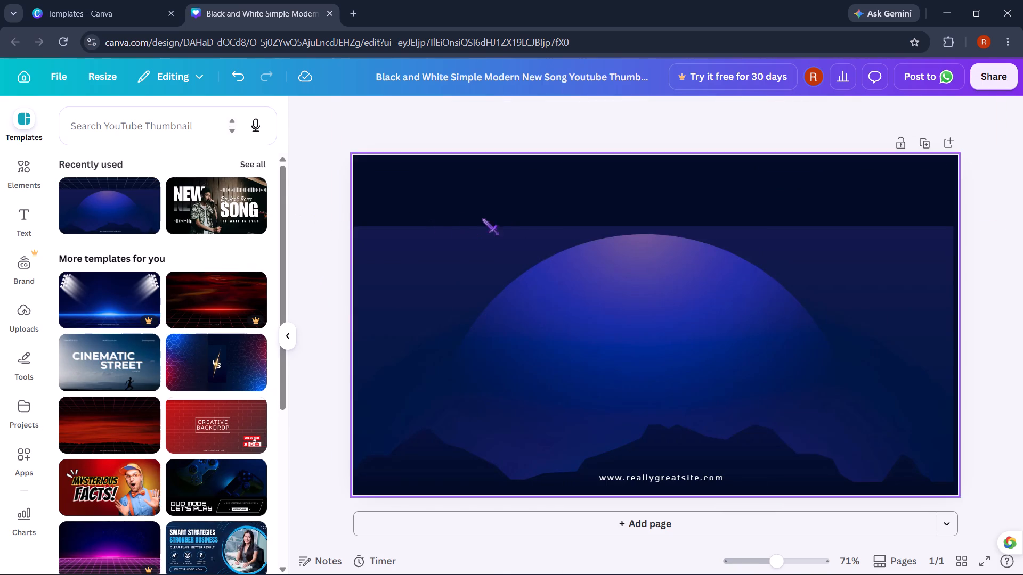
right_click(676, 477)
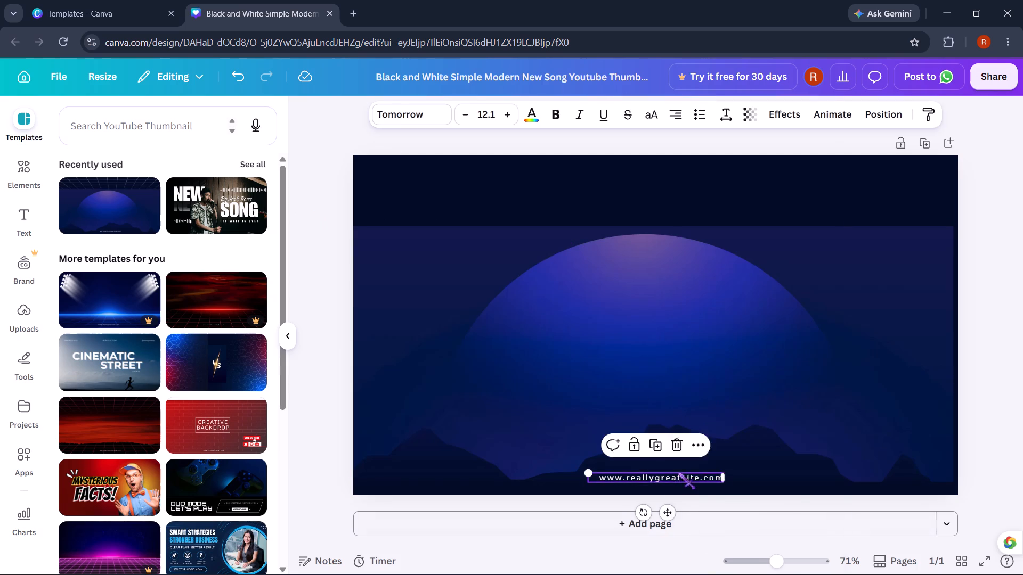
click(727, 305)
Stretch the dark blue moon background image past the top, bottom and right edges so it covers the whole page.
click(628, 348)
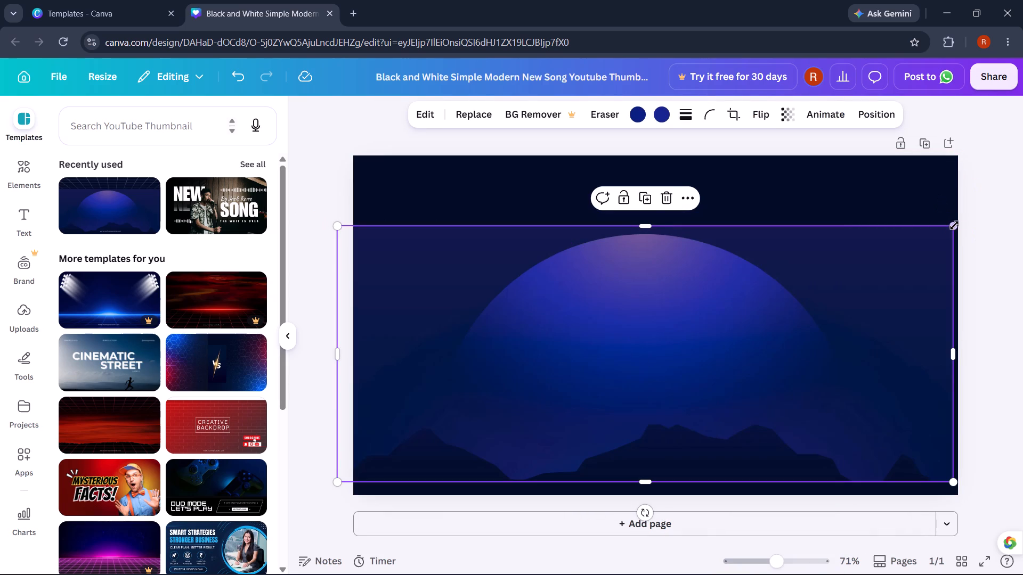
drag(954, 225, 942, 210)
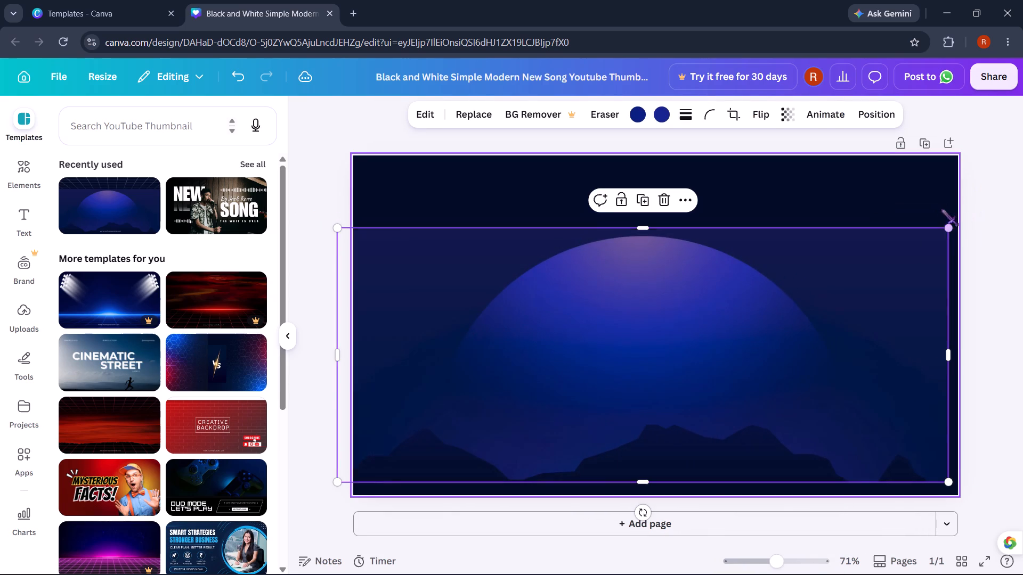
drag(640, 226, 673, 172)
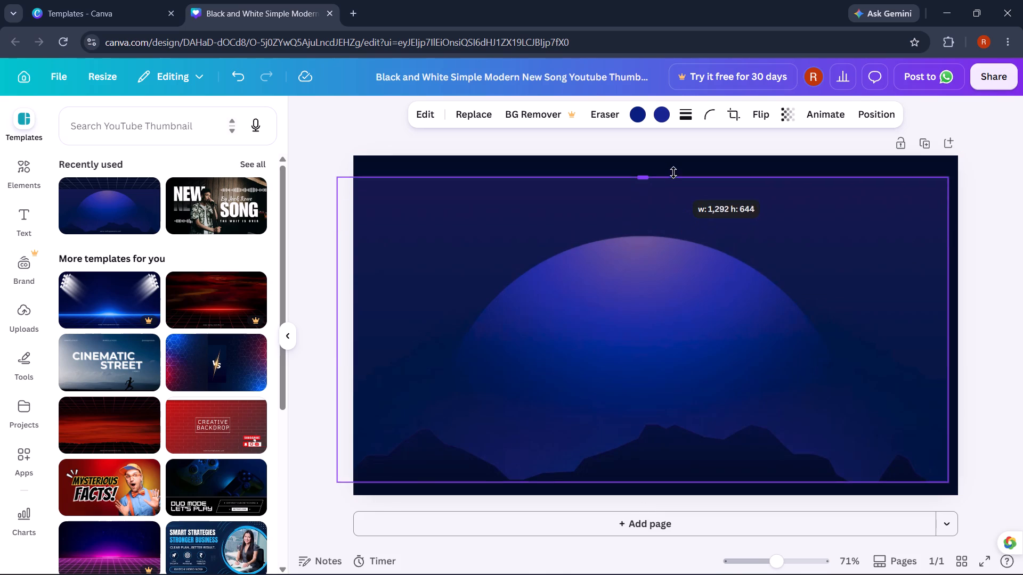
drag(673, 172, 687, 152)
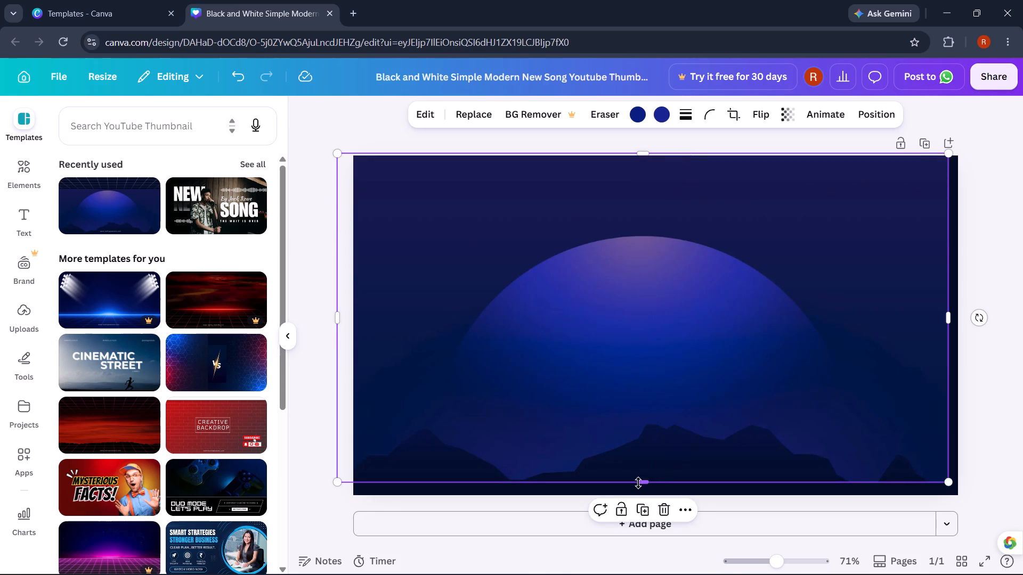
drag(641, 479, 636, 495)
click(1022, 332)
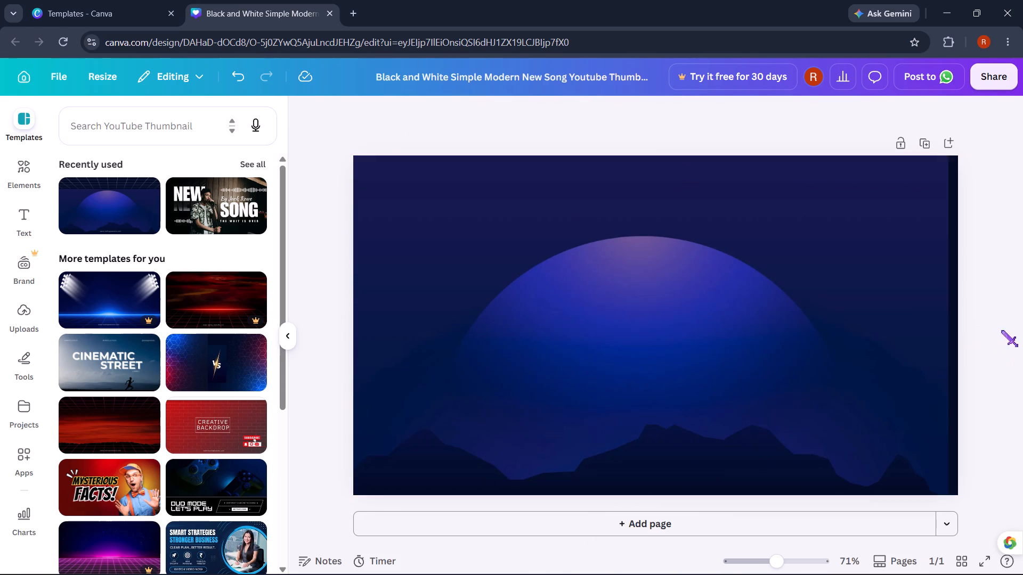
click(932, 330)
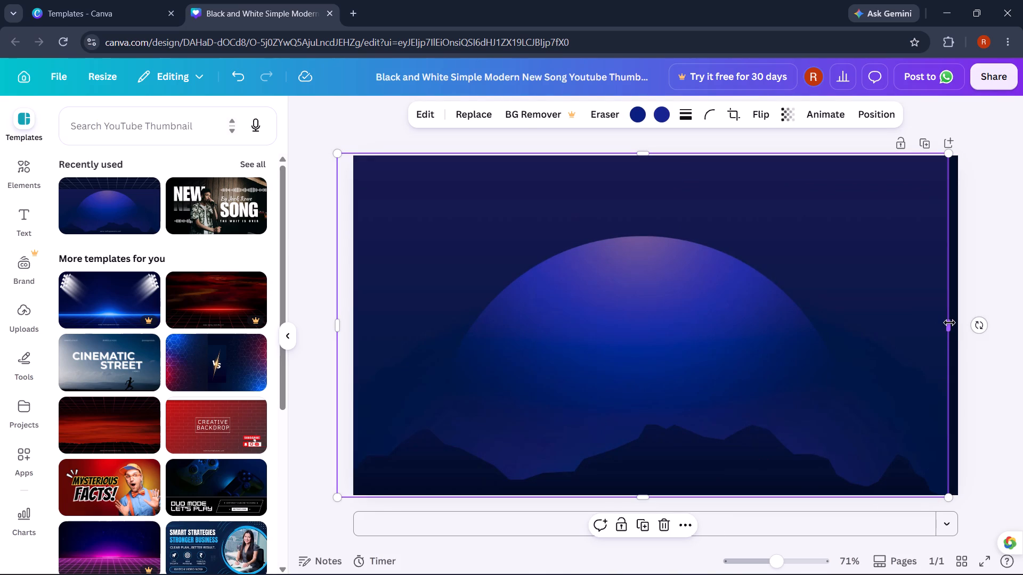
drag(949, 323, 965, 320)
click(1022, 265)
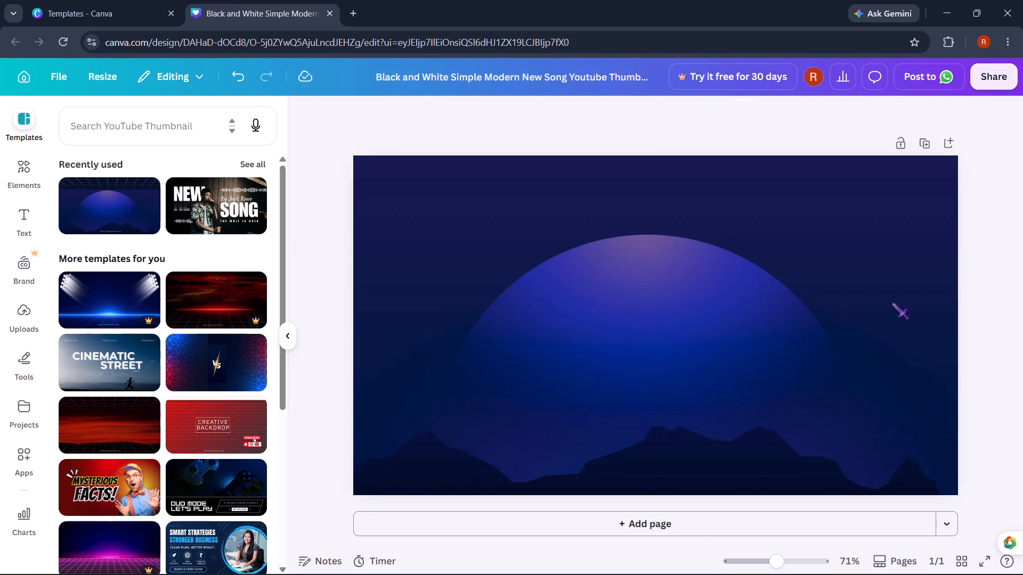
Look through the recently used elements for graphics that could suit the thumbnail.
click(34, 188)
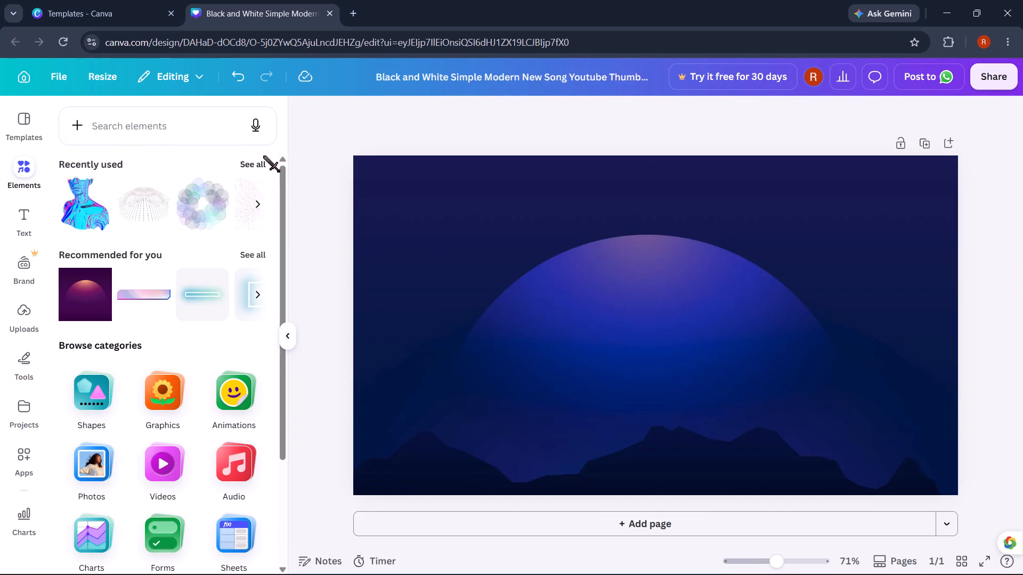
click(256, 167)
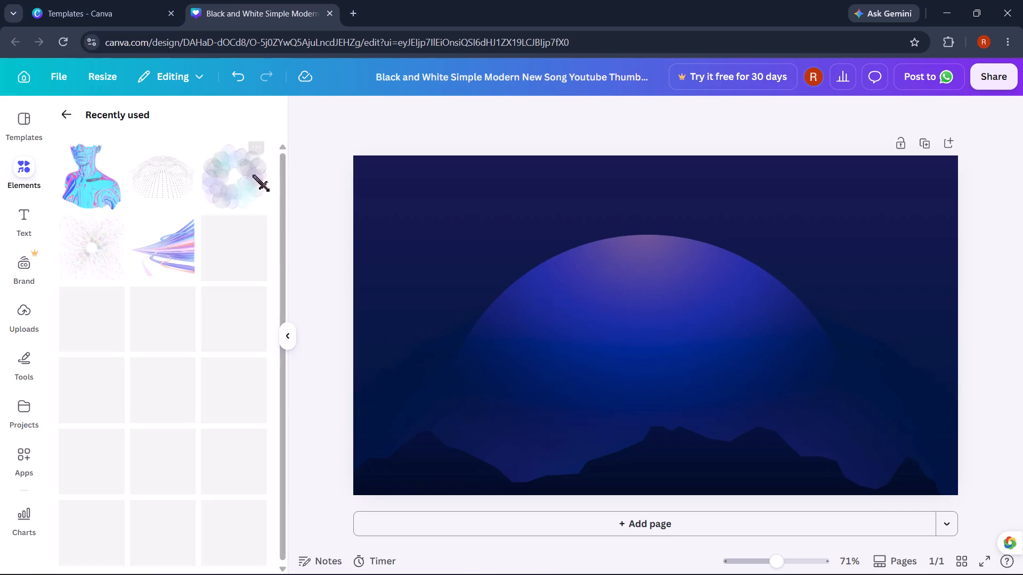
scroll(127, 292, down, 2)
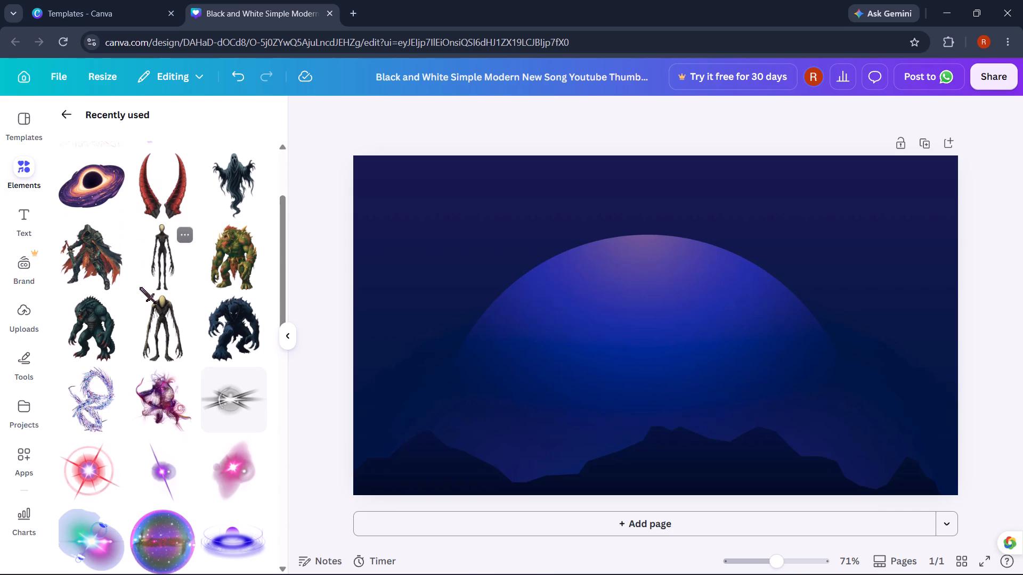
scroll(142, 287, down, 2)
scroll(142, 287, up, 9)
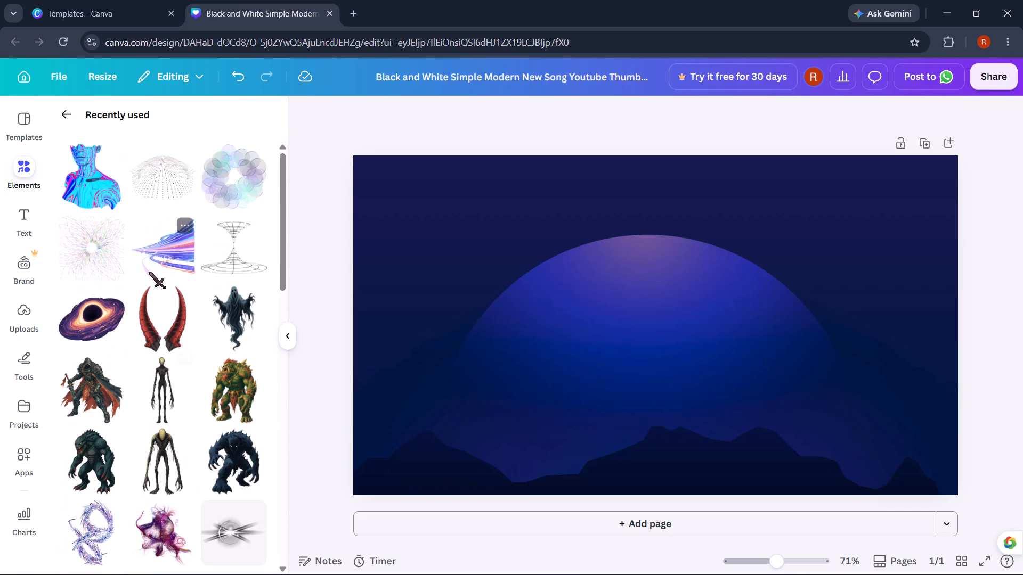
click(62, 109)
Search the elements for horror background and place the black graveyard silhouette with two bare trees in the page's bottom-left corner.
click(126, 117)
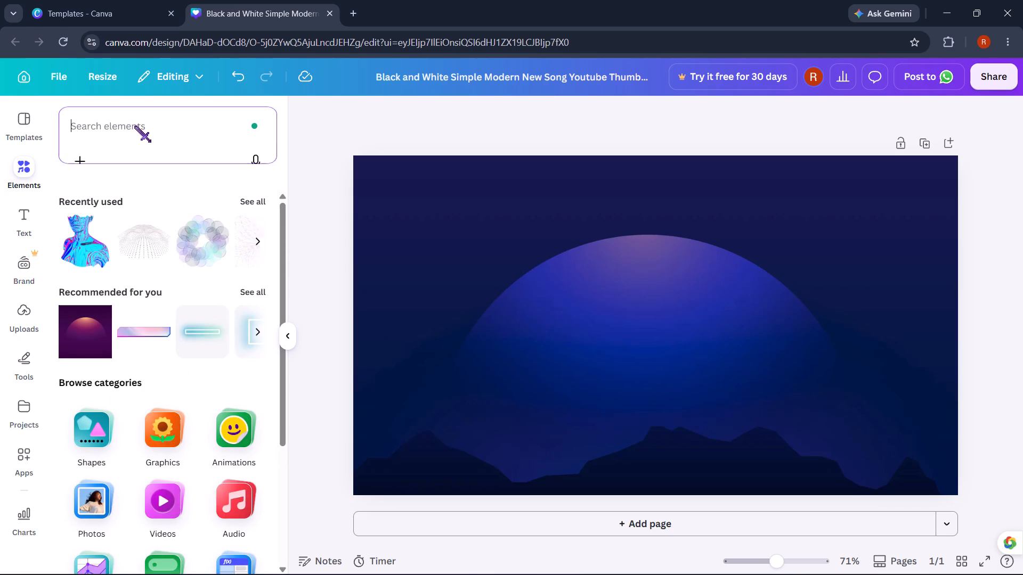
text(horr)
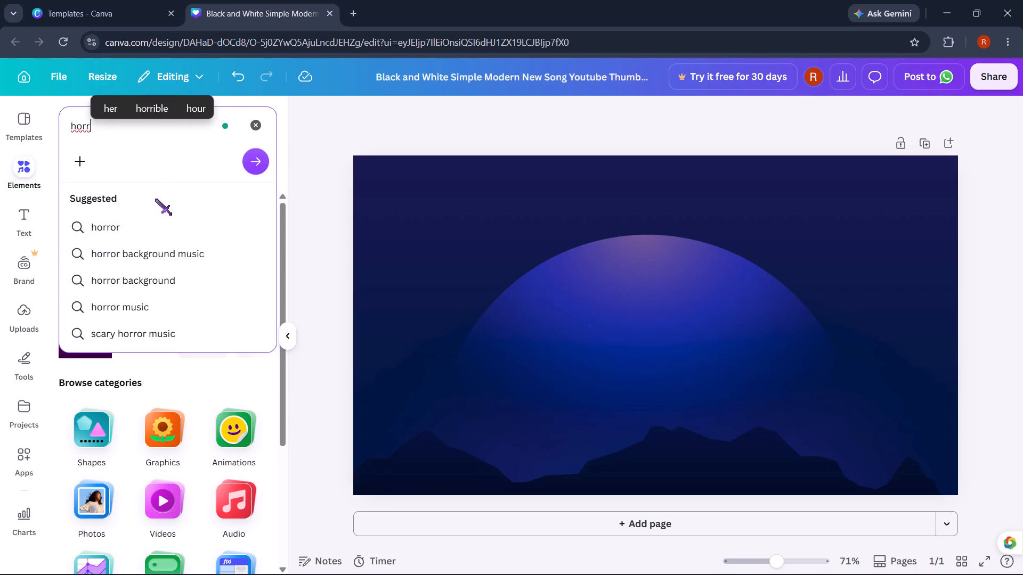
click(105, 277)
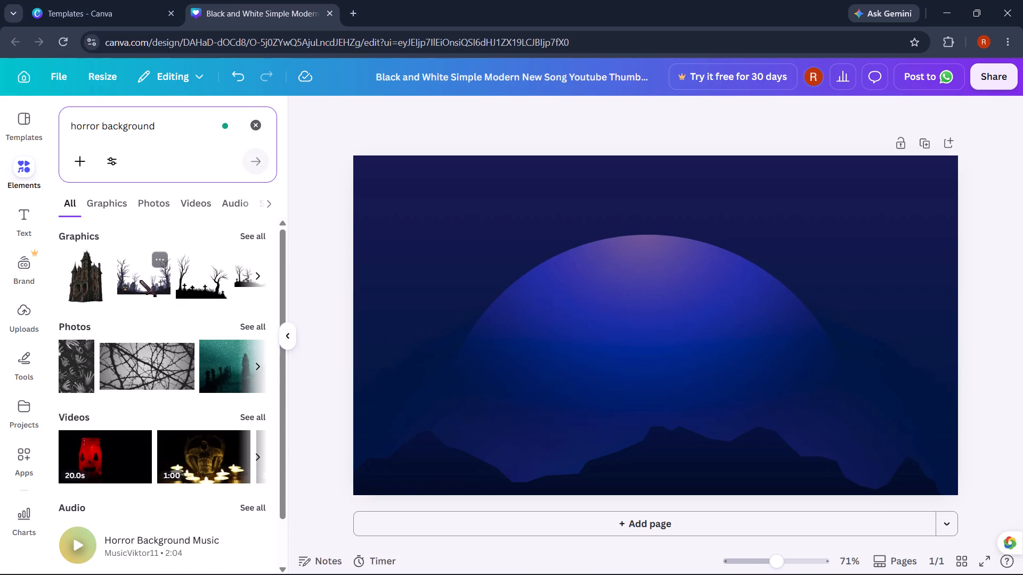
click(193, 281)
drag(667, 328, 586, 360)
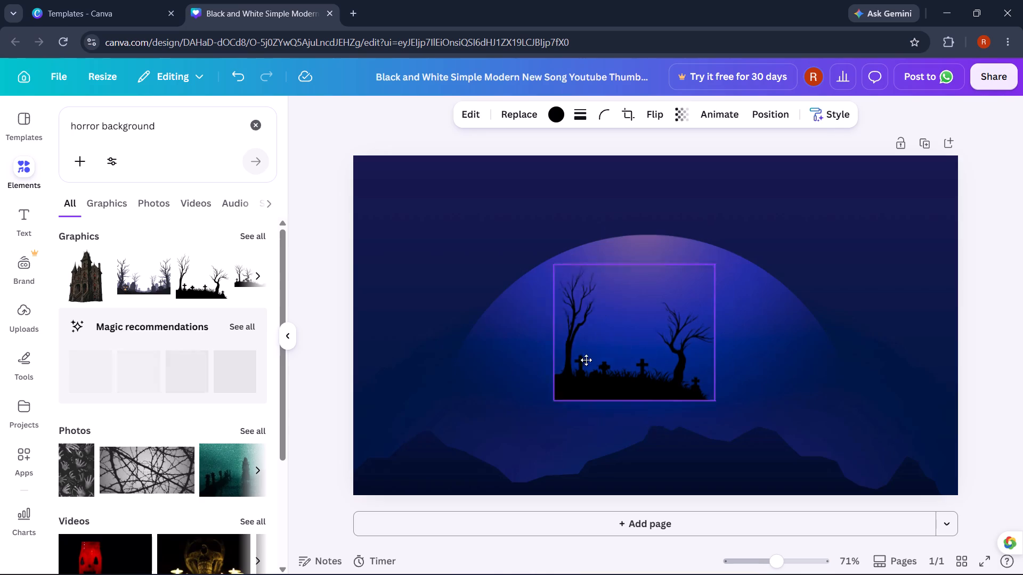
drag(586, 360, 449, 428)
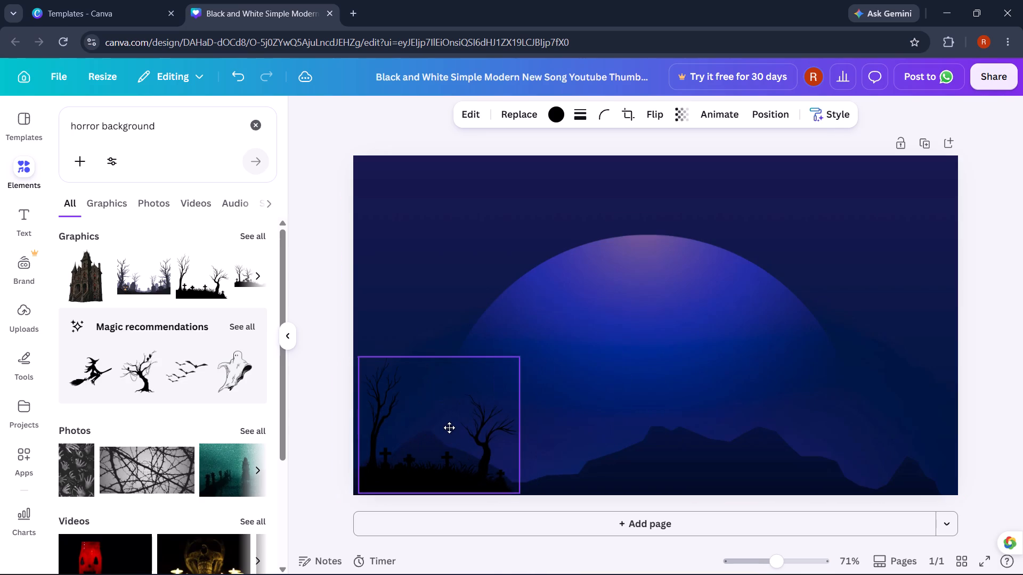
drag(449, 428, 444, 429)
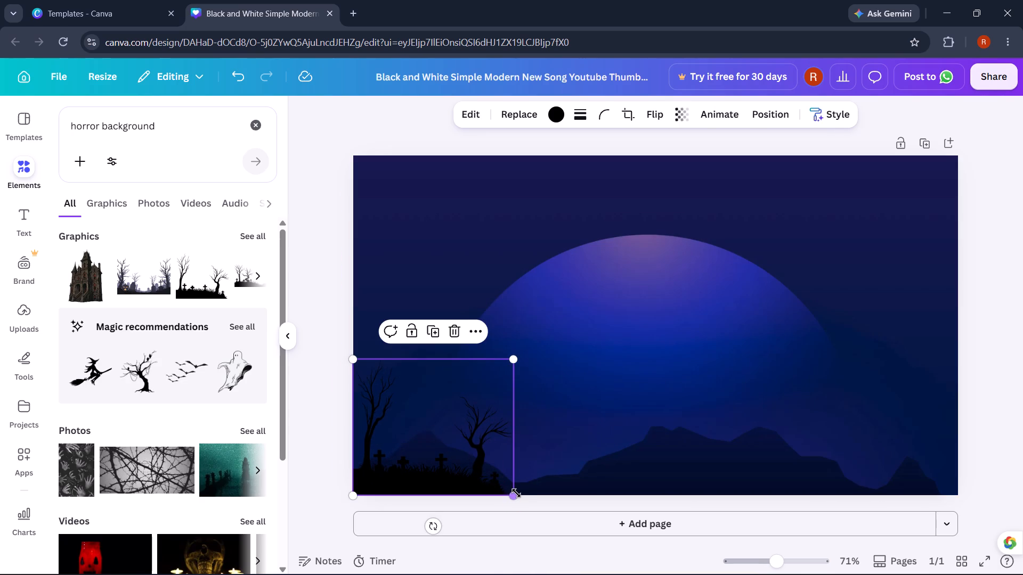
Enlarge the graveyard silhouette from the page's bottom-left corner until it spans most of the page width.
drag(516, 493, 526, 479)
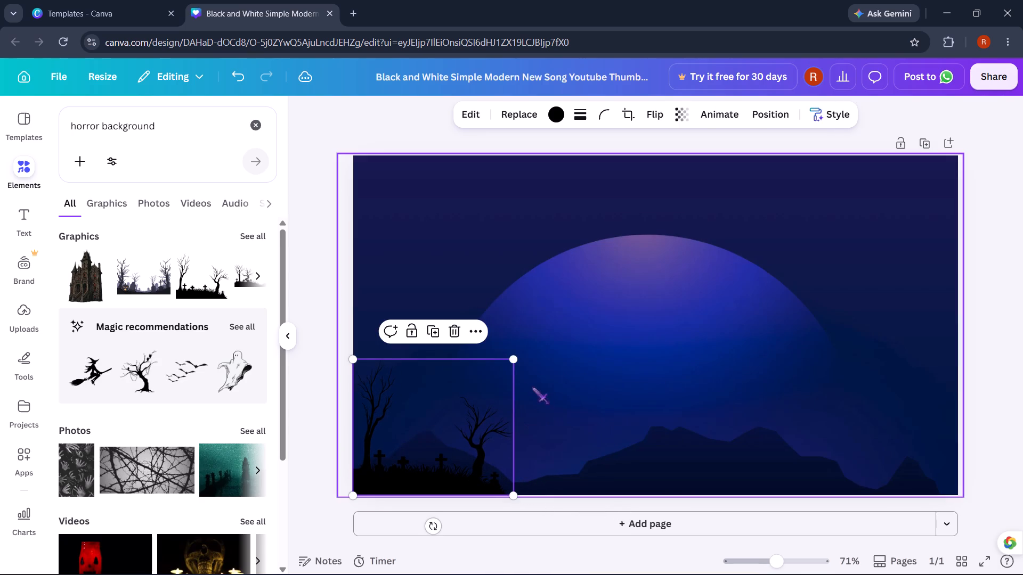
drag(511, 355, 1022, 199)
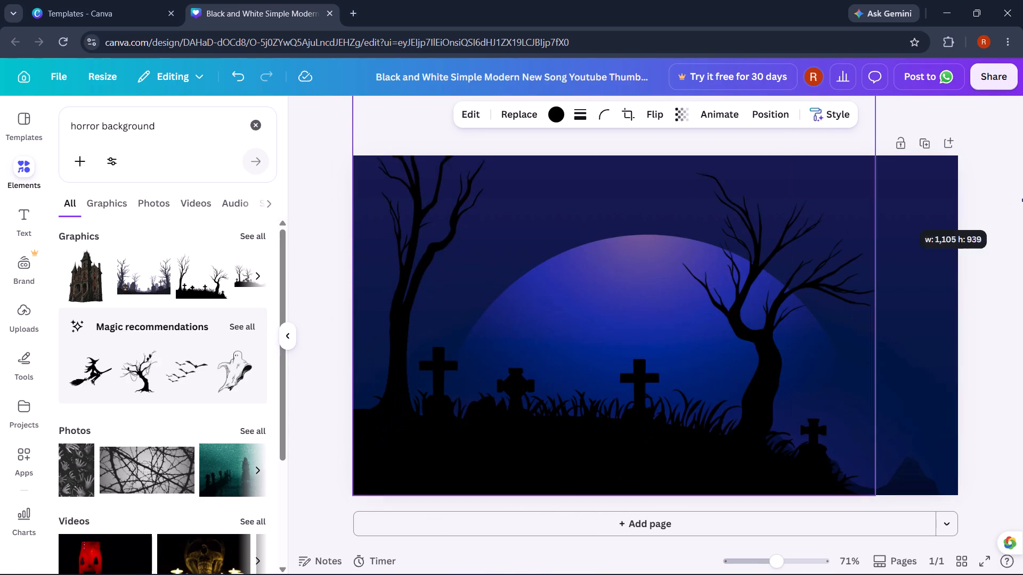
drag(1022, 199, 988, 211)
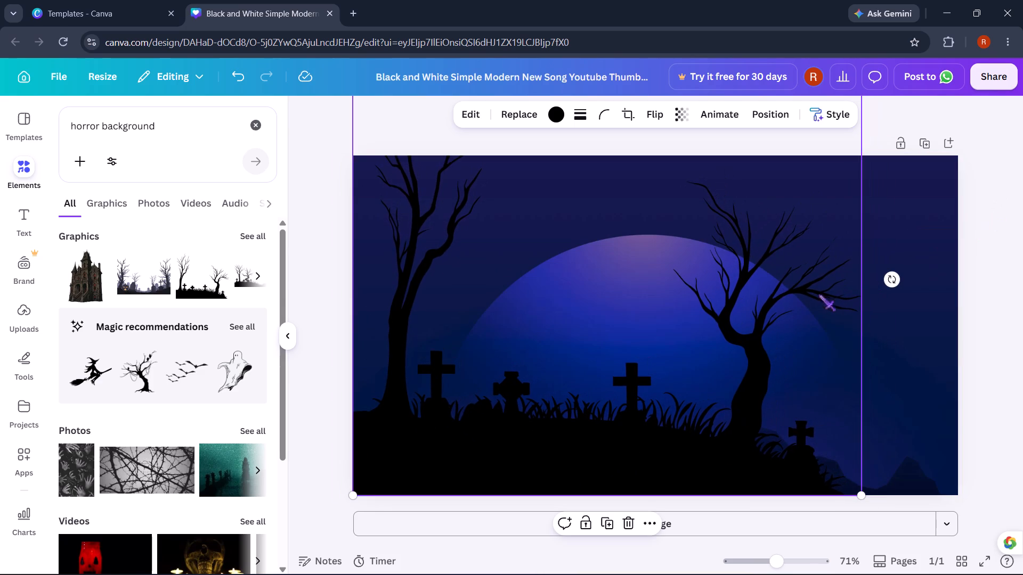
click(769, 316)
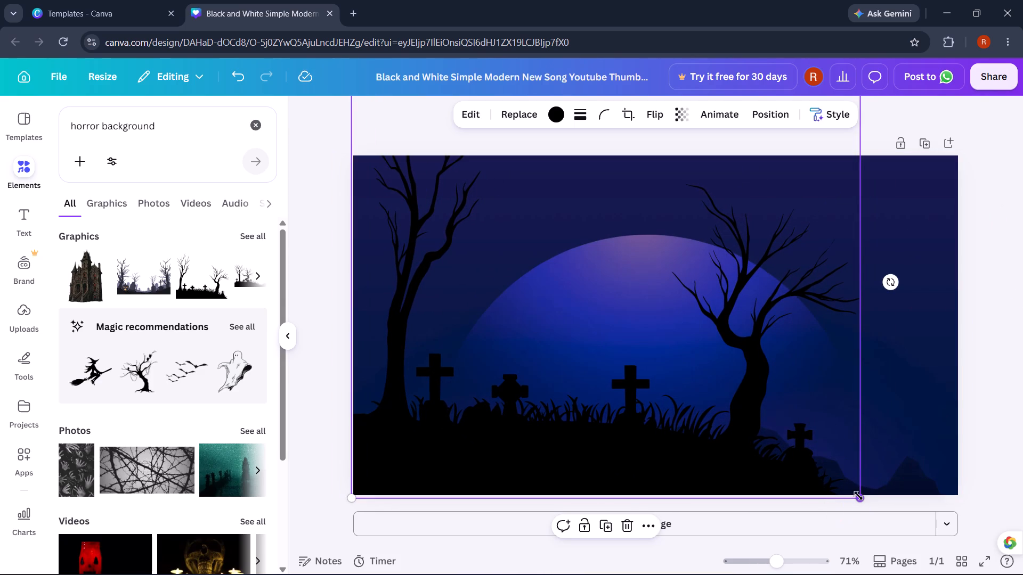
drag(858, 496, 910, 430)
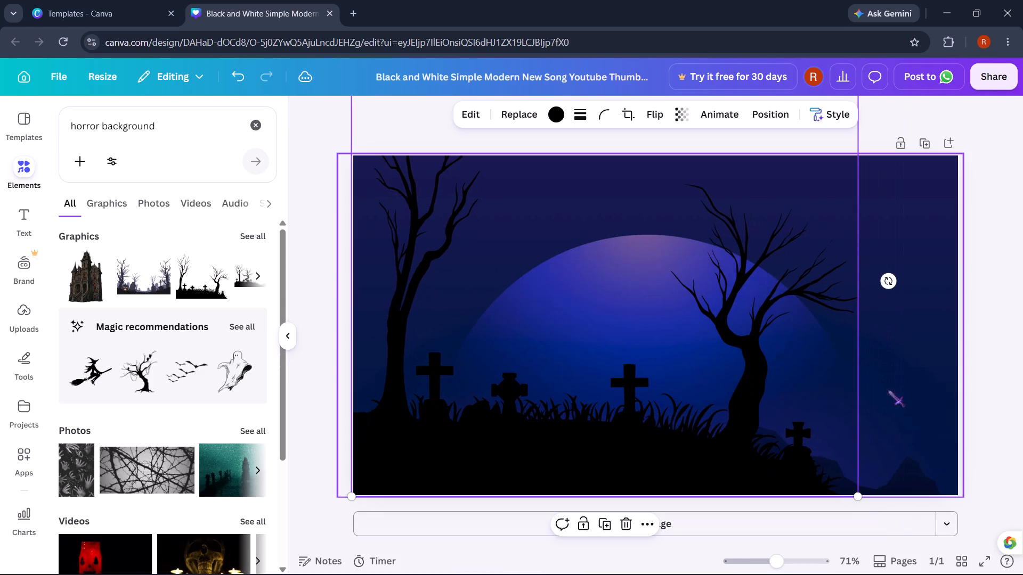
click(855, 303)
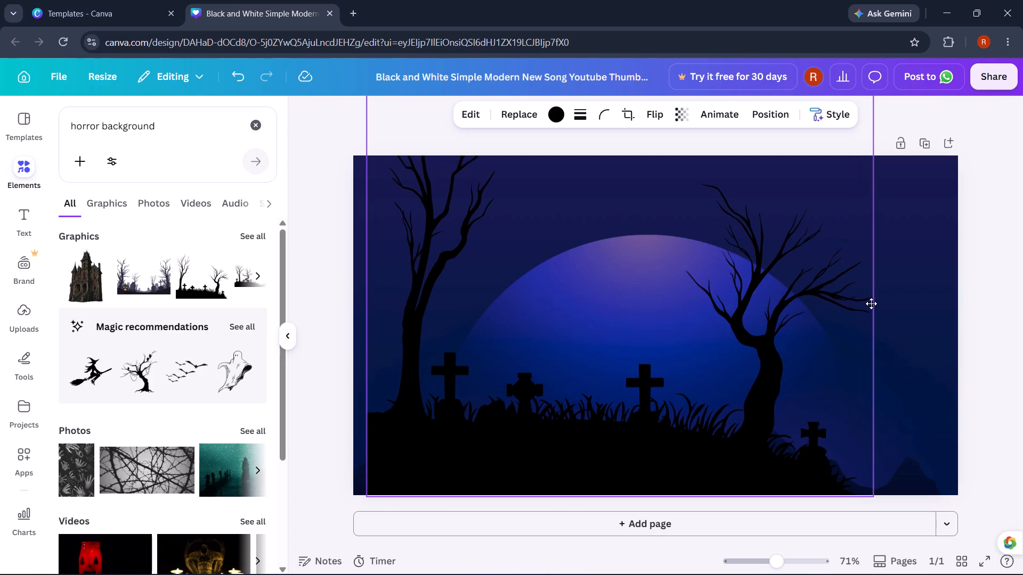
click(989, 314)
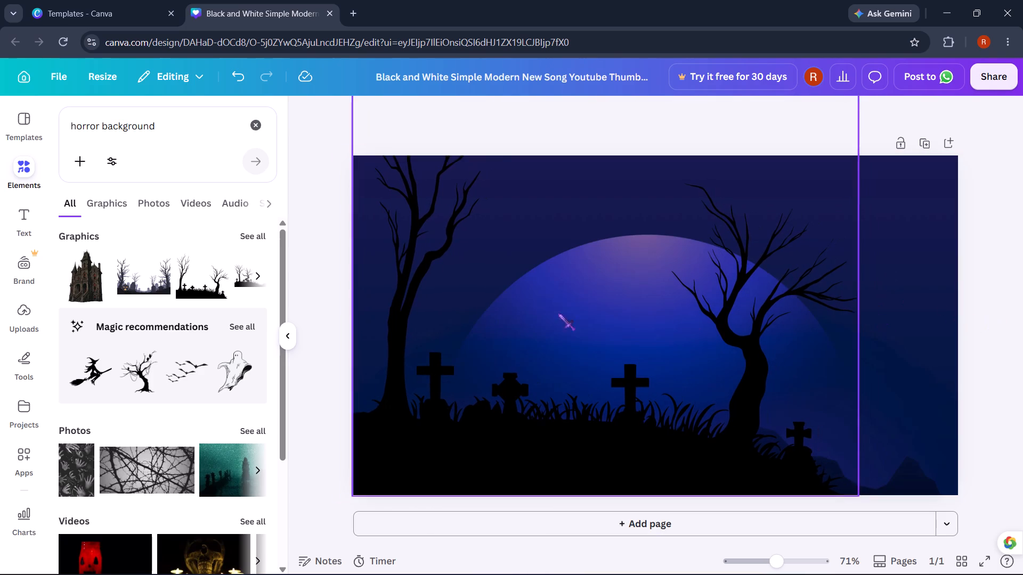
Add the haunted mansion graphic and place it in the page's bottom-right corner.
click(80, 282)
drag(604, 321, 833, 360)
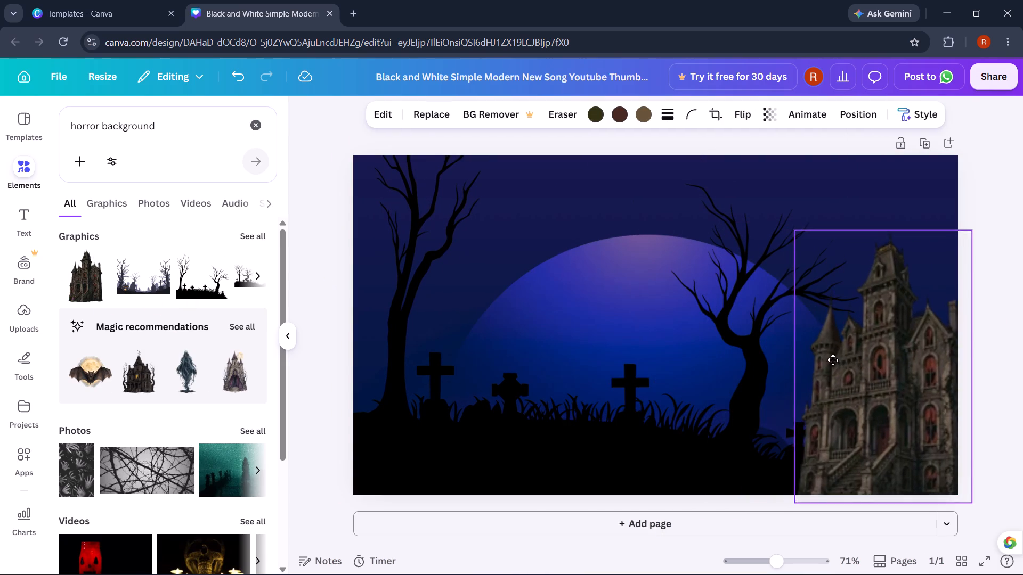
drag(833, 360, 834, 357)
Reposition and slightly enlarge the graveyard silhouette so it covers the page's left and bottom edges and reaches behind the mansion.
click(701, 408)
drag(701, 408, 702, 404)
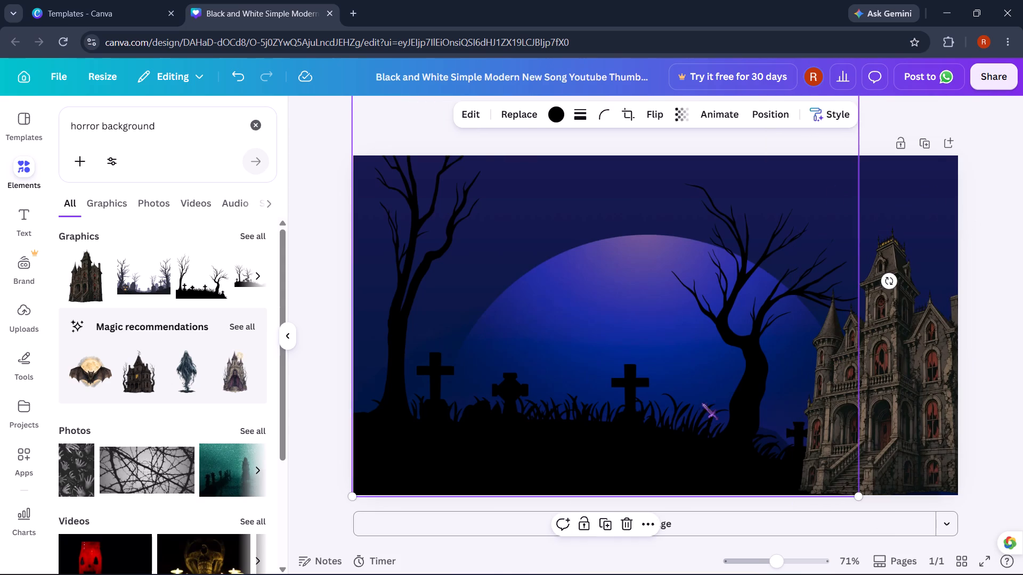
drag(702, 404, 700, 399)
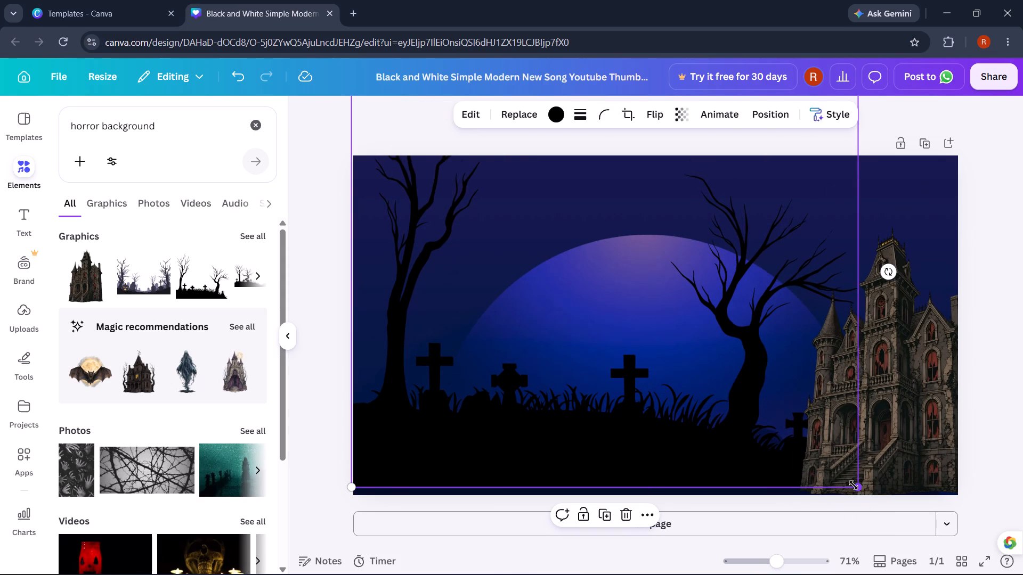
drag(854, 485, 858, 491)
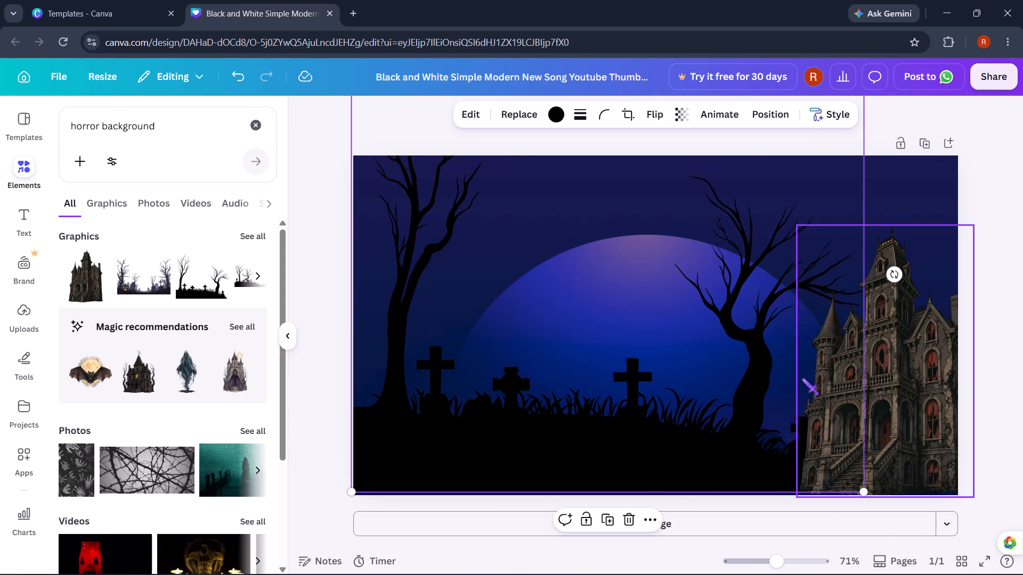
drag(670, 412, 680, 412)
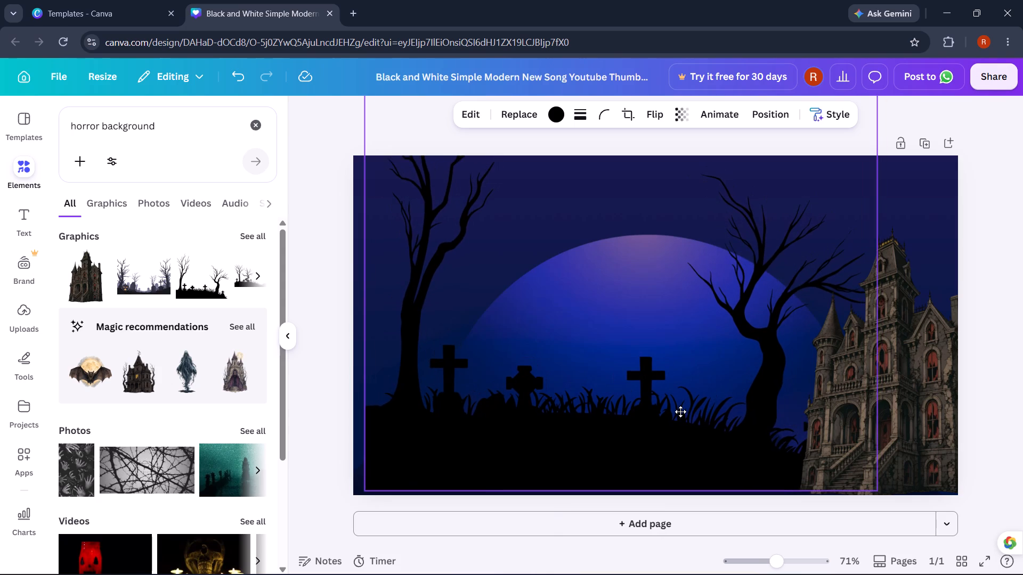
drag(680, 412, 683, 412)
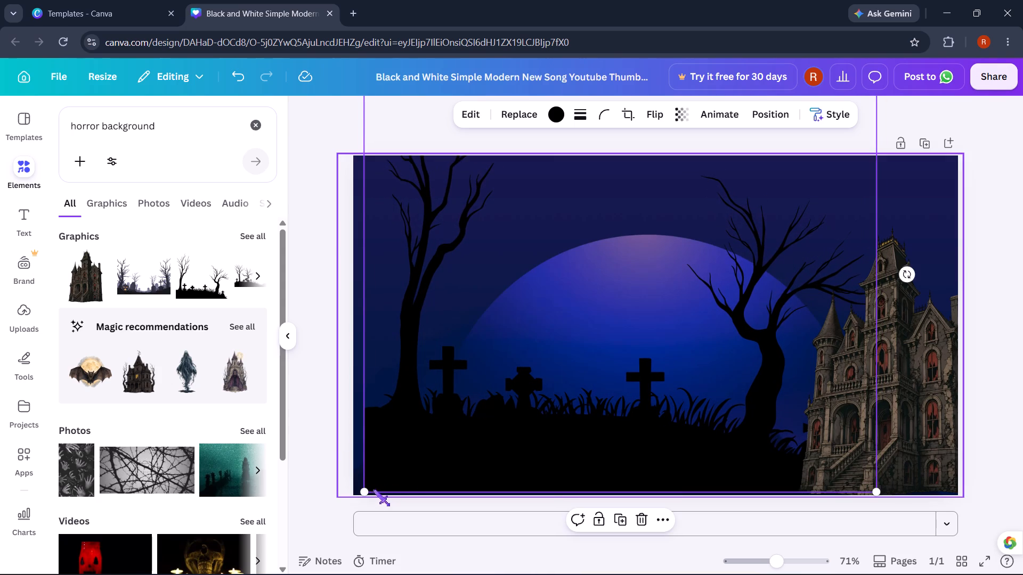
drag(362, 491, 327, 491)
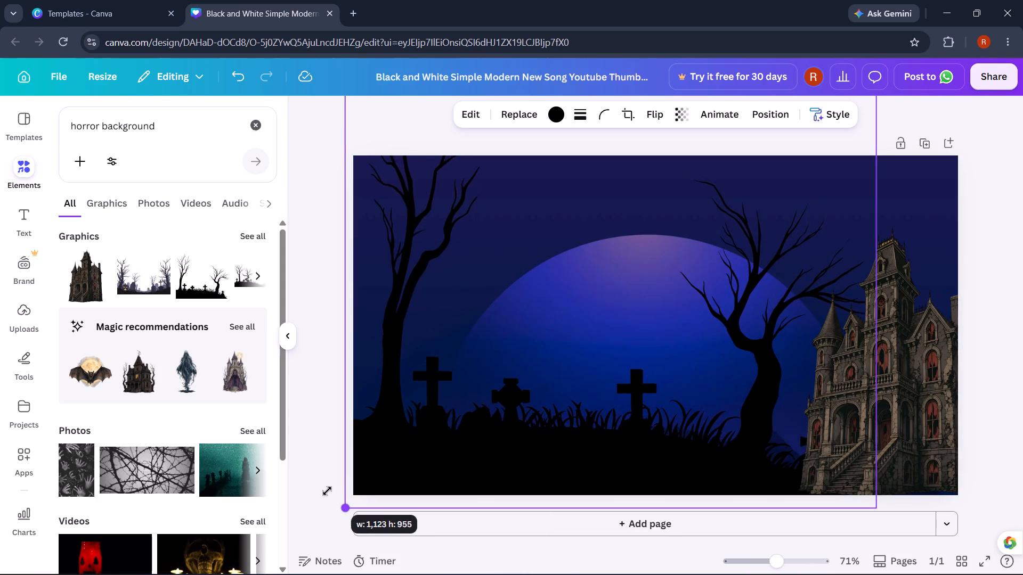
drag(327, 491, 339, 472)
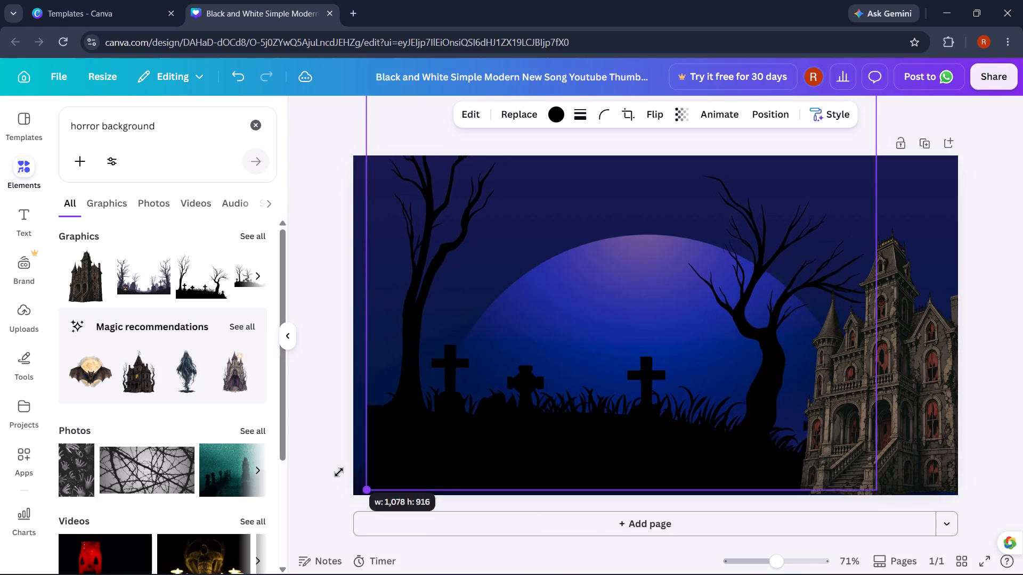
drag(339, 472, 327, 476)
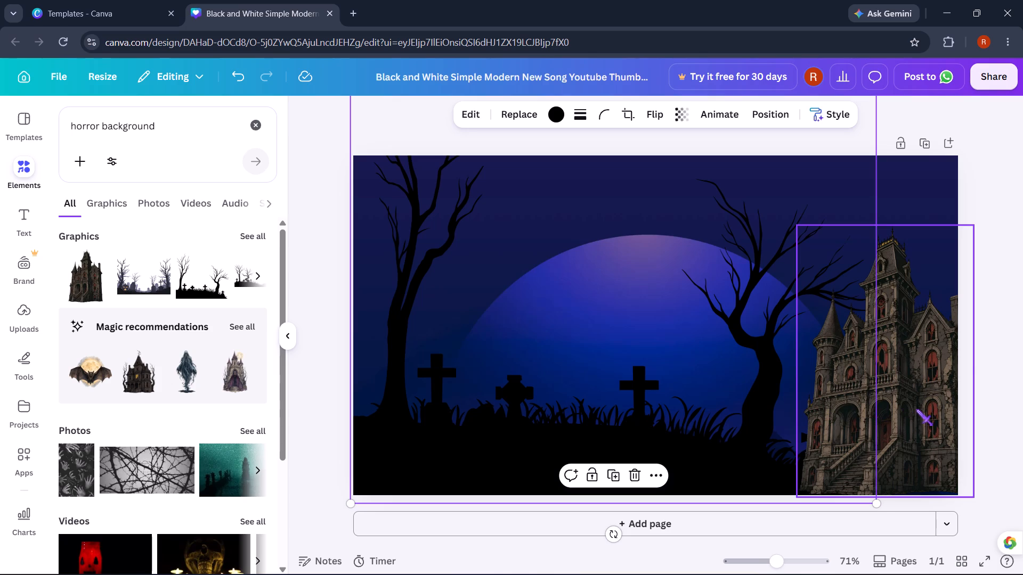
Shrink the haunted mansion to less than half its size and place it in the page's bottom-right corner.
click(916, 409)
drag(916, 409, 879, 412)
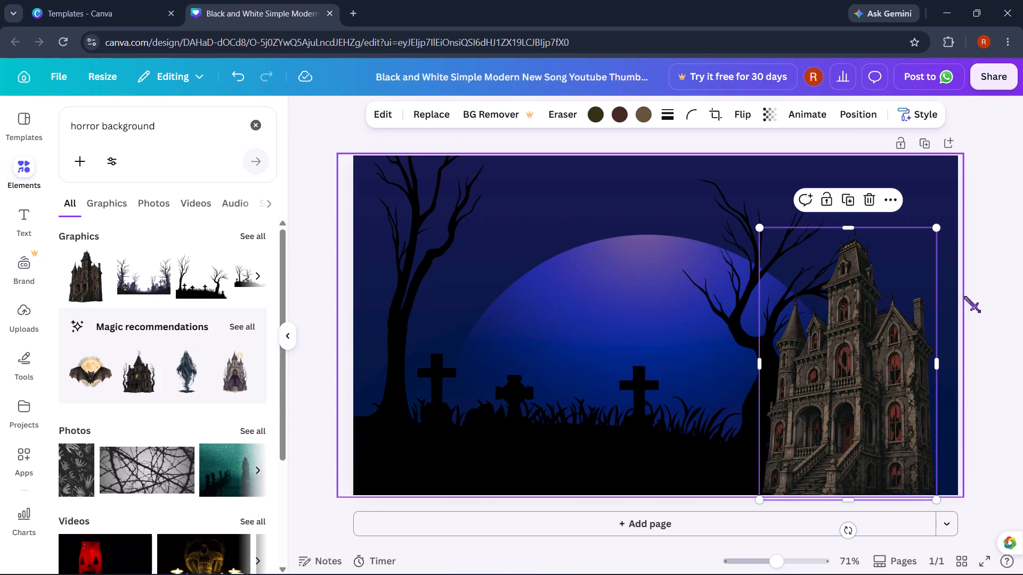
drag(936, 228, 870, 424)
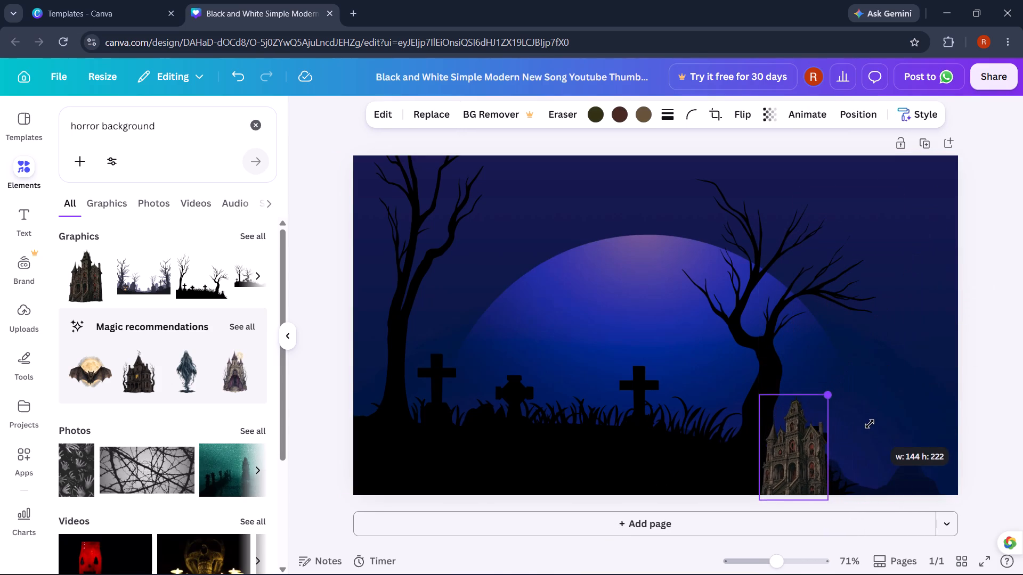
drag(870, 424, 884, 381)
drag(817, 432, 834, 427)
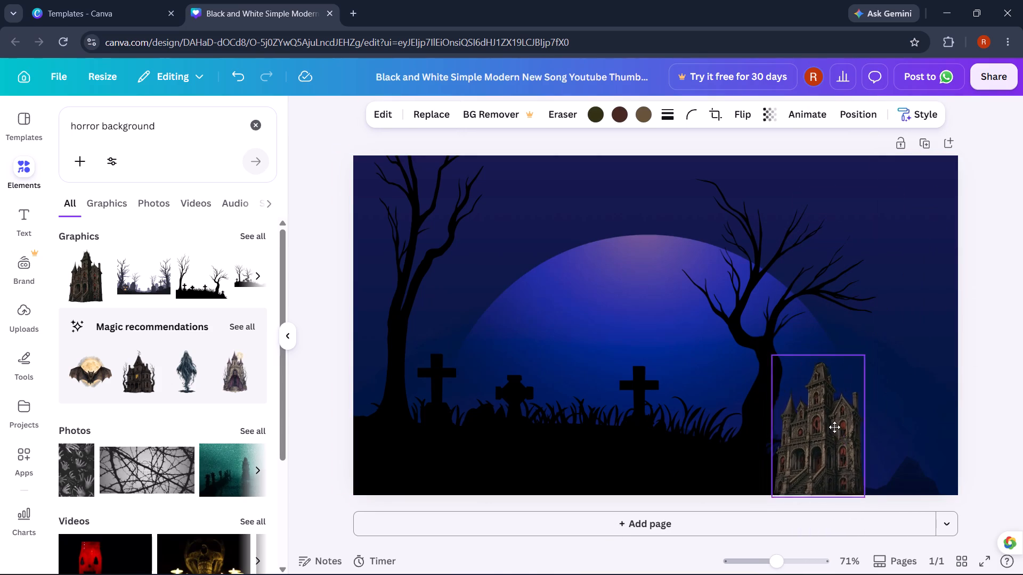
drag(834, 427, 938, 437)
click(1021, 291)
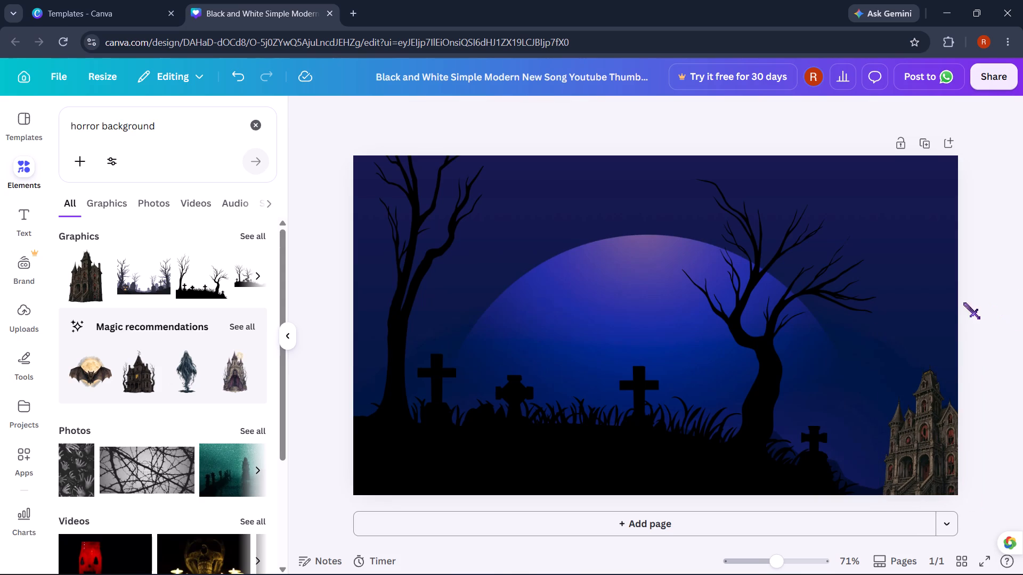
Add the bat with full moon graphic, shrink it and place it in the page's top-right corner.
click(62, 369)
click(78, 369)
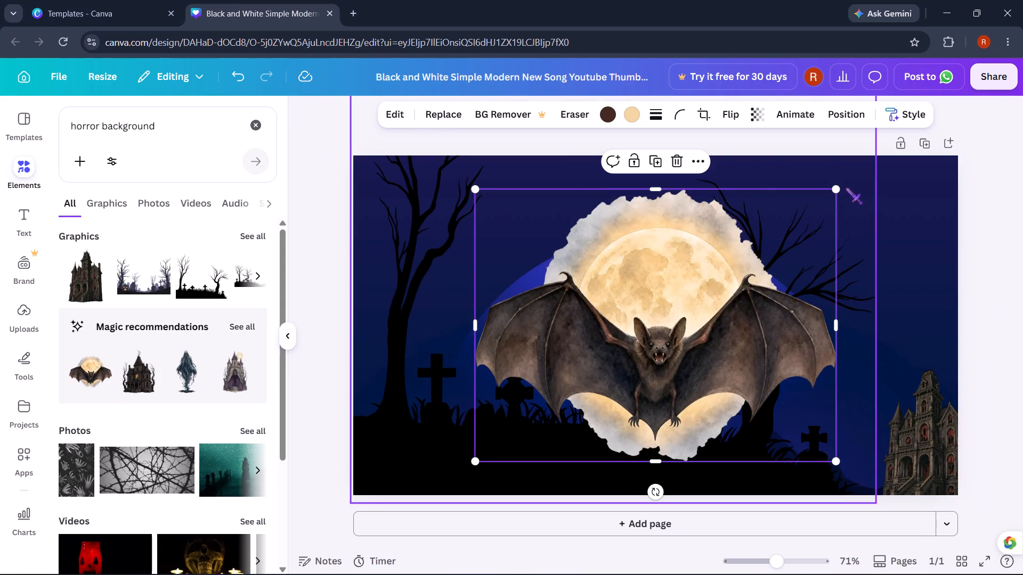
drag(839, 188, 594, 408)
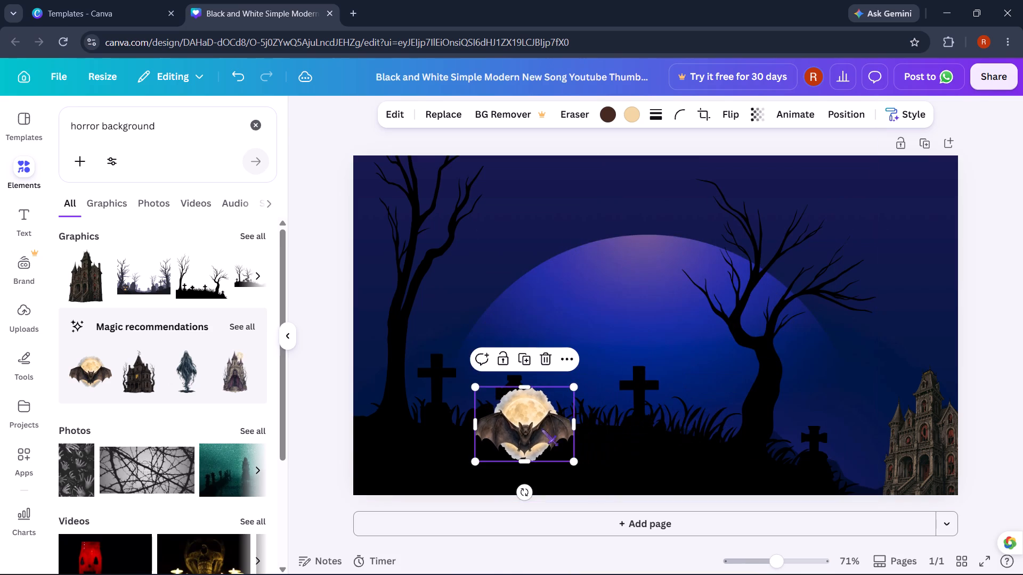
drag(539, 430, 921, 202)
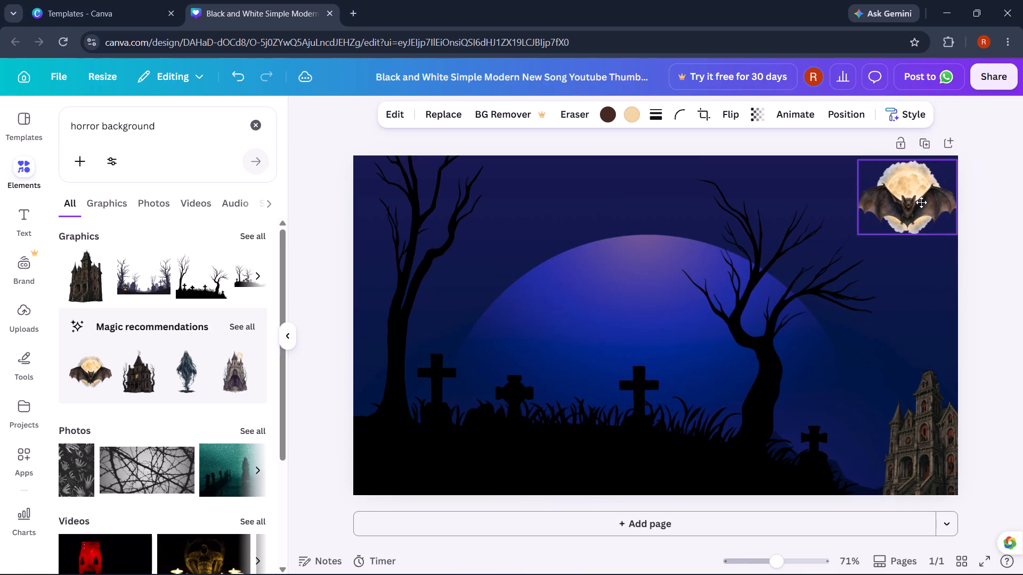
drag(921, 202, 915, 205)
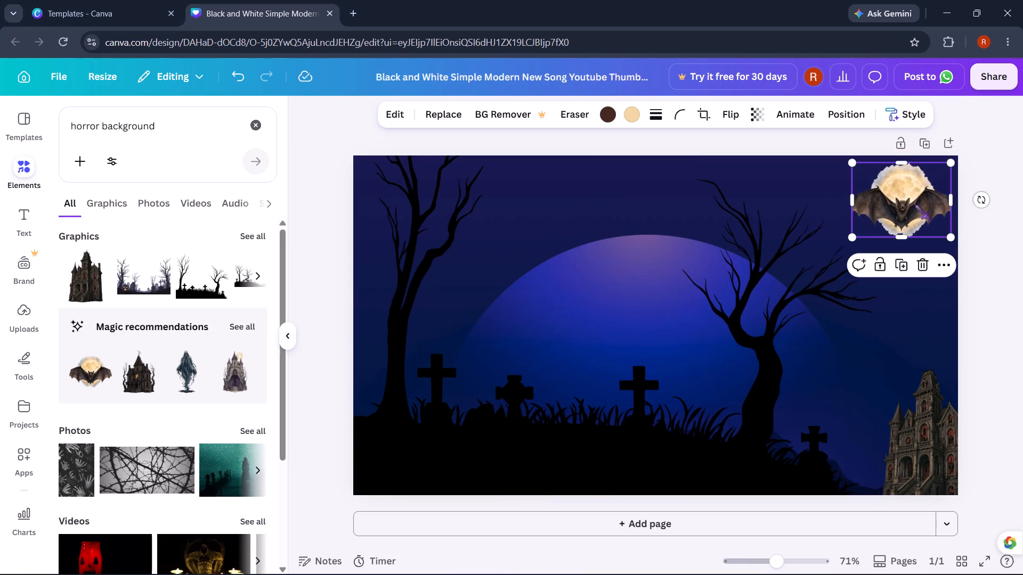
click(1002, 192)
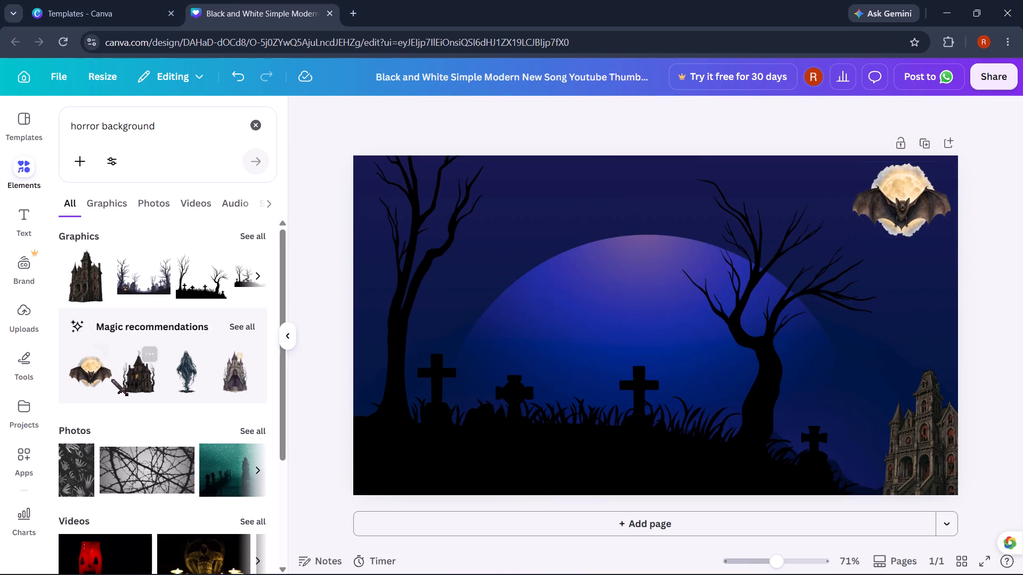
Add the dark haunted house with the lit yellow window, shrink it and place it just left of the mansion along the page's bottom edge.
click(153, 372)
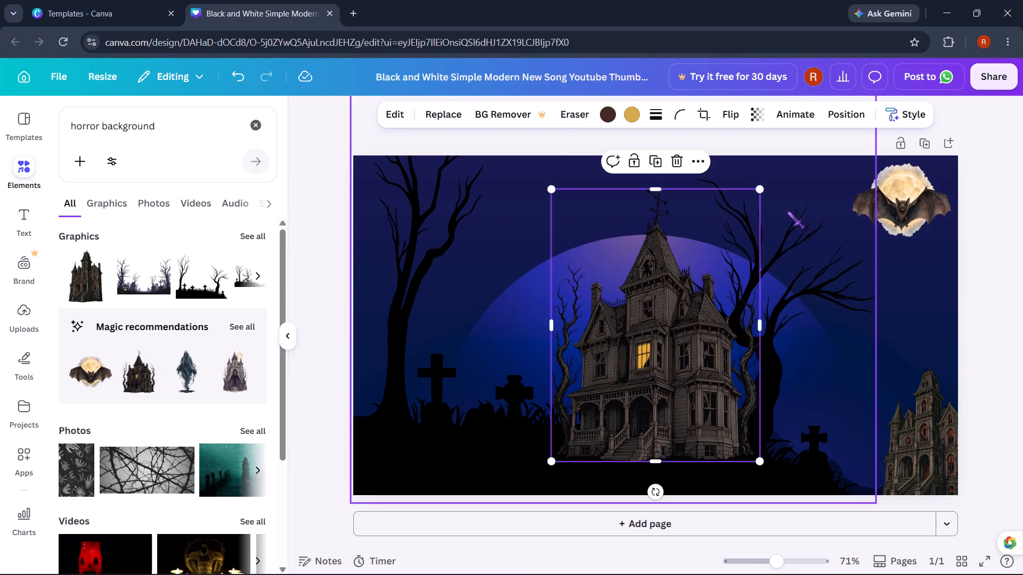
drag(764, 190, 640, 381)
drag(565, 410, 803, 455)
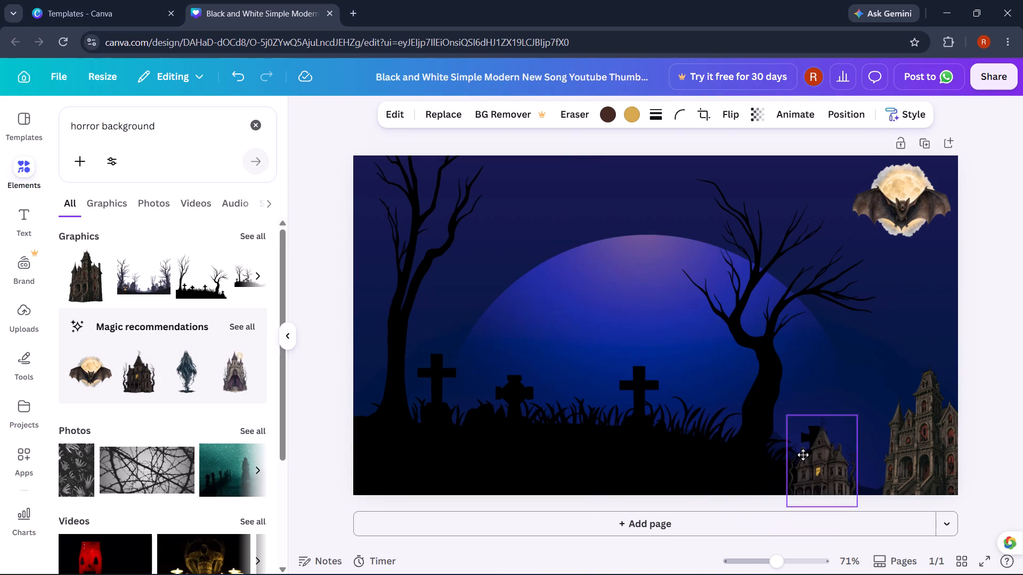
drag(803, 455, 822, 448)
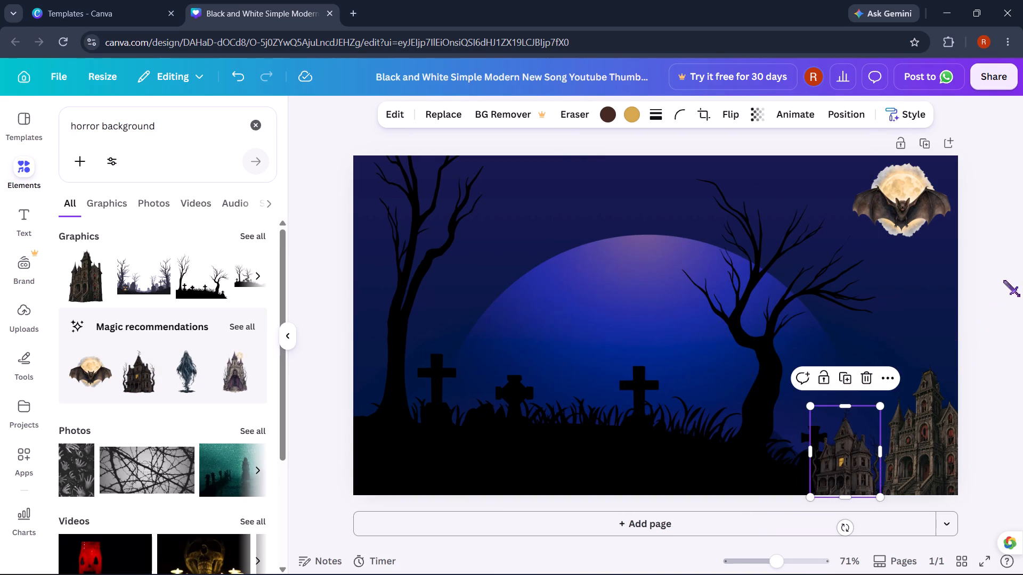
click(1004, 281)
Add the moonlit castle with the caped vampire, shrink it and place it at the foot of the large bare tree beside the haunted house.
click(223, 364)
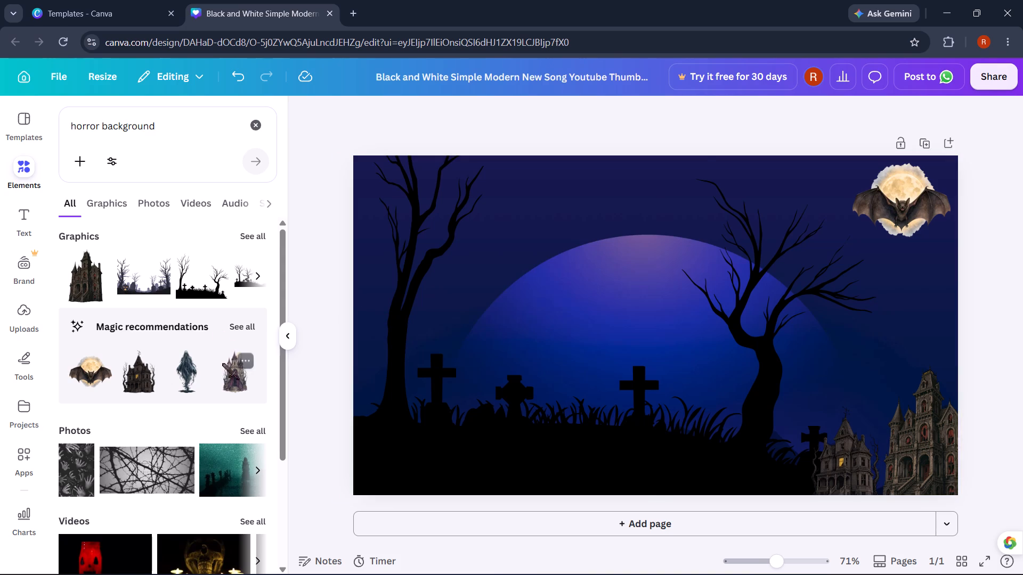
drag(737, 192, 702, 307)
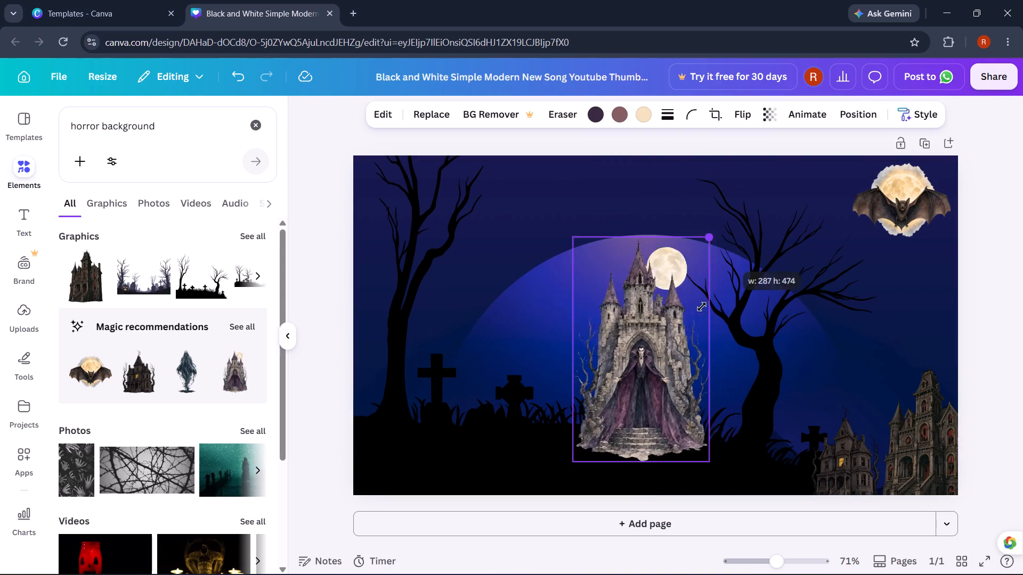
drag(702, 307, 665, 403)
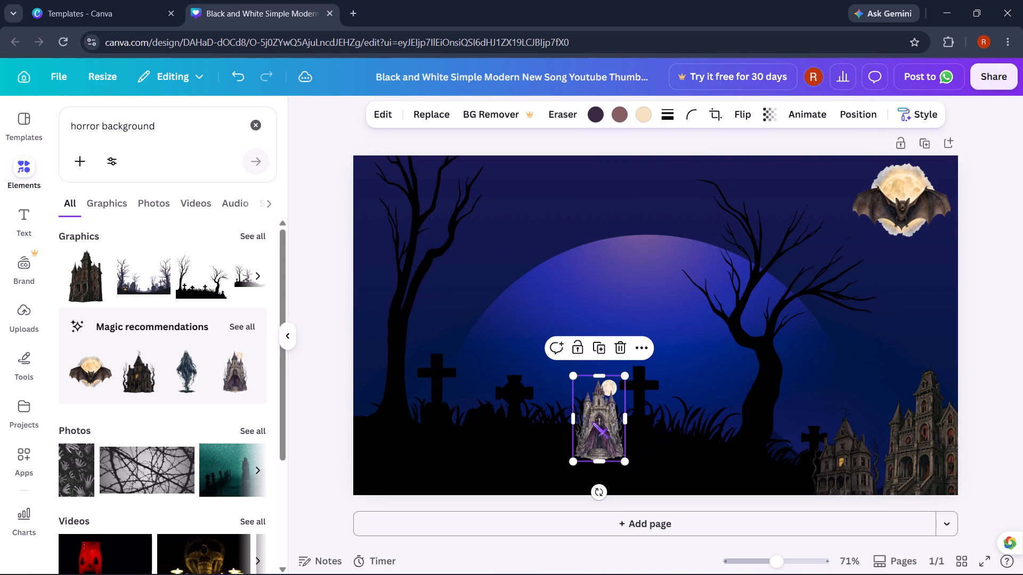
drag(592, 422, 766, 443)
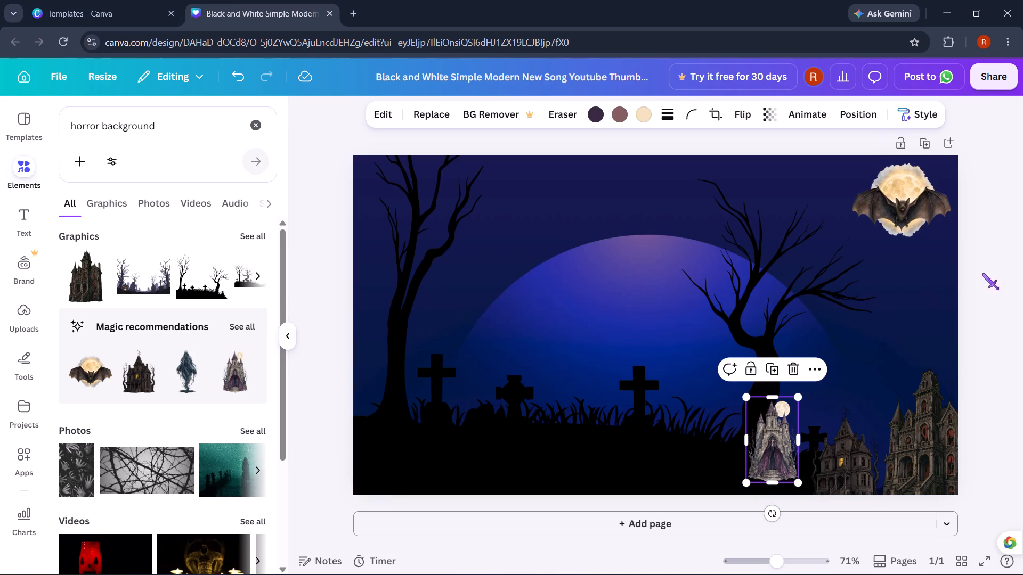
click(1013, 261)
Open the full set of Magic recommendations and try to add the blurred white ghost graphic.
click(237, 323)
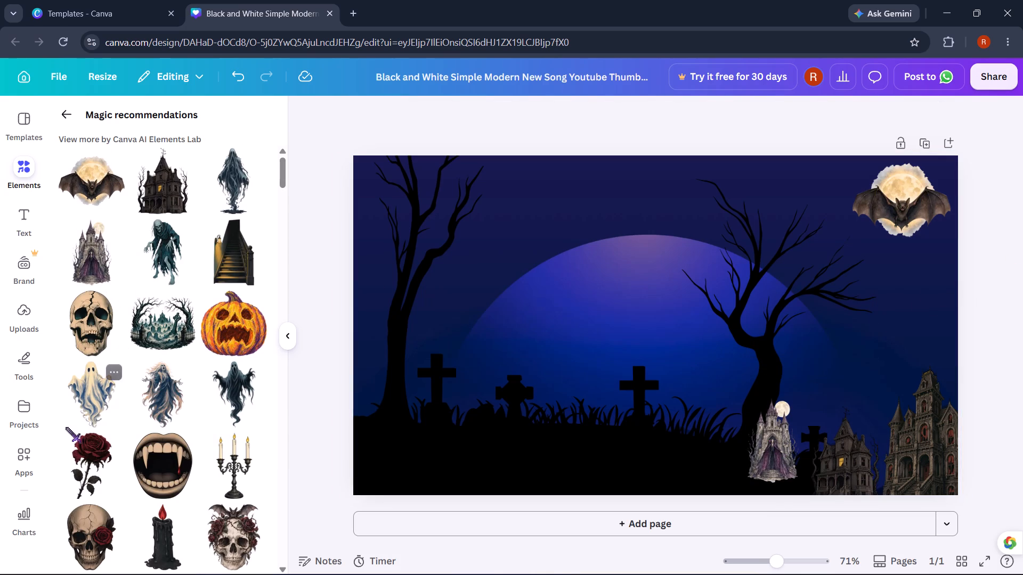
scroll(197, 409, down, 2)
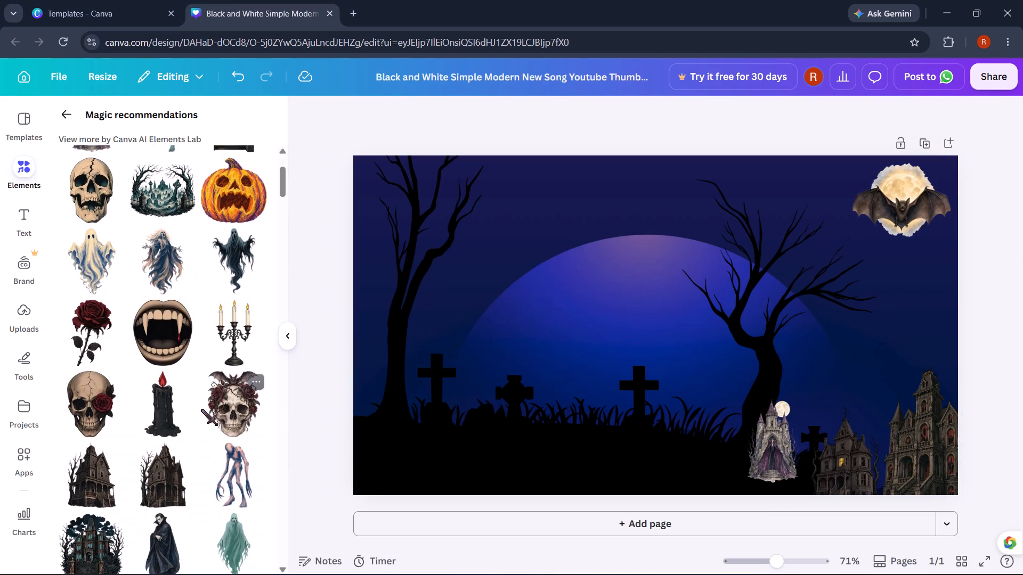
scroll(201, 409, down, 1)
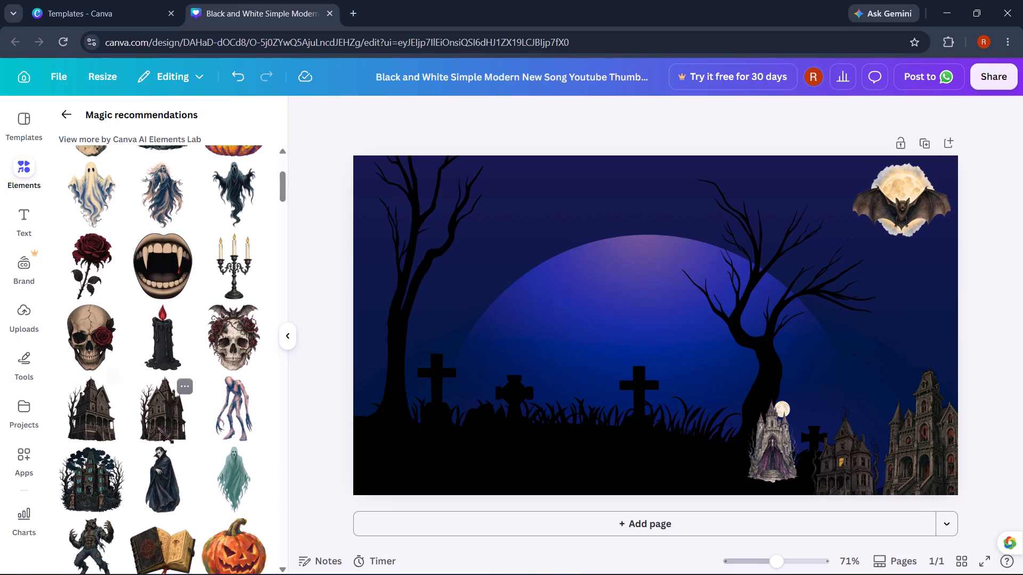
scroll(157, 427, down, 3)
click(145, 484)
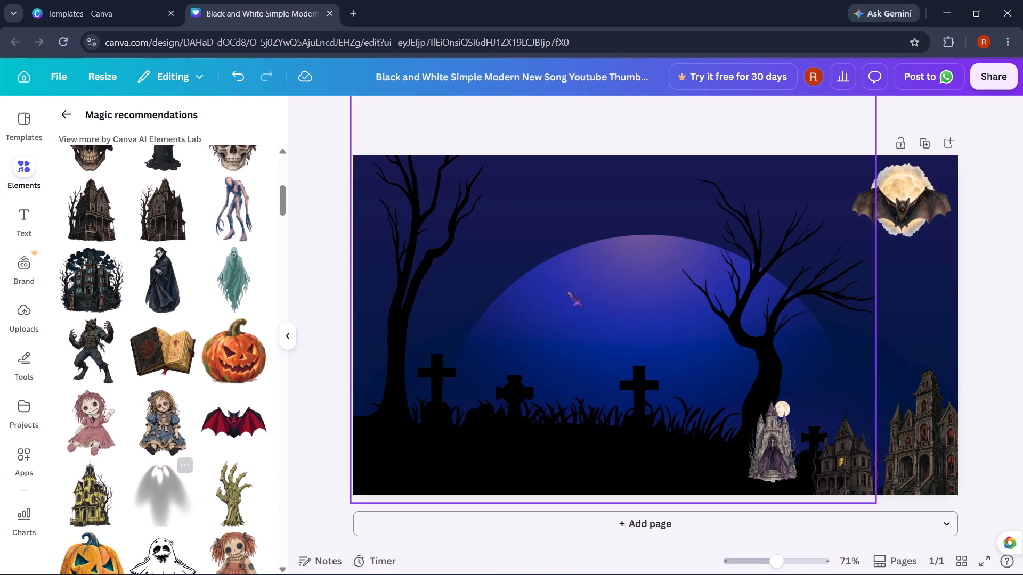
Shift the graveyard silhouette slightly so its bottom edge lines up with the page's bottom edge.
drag(640, 212, 653, 249)
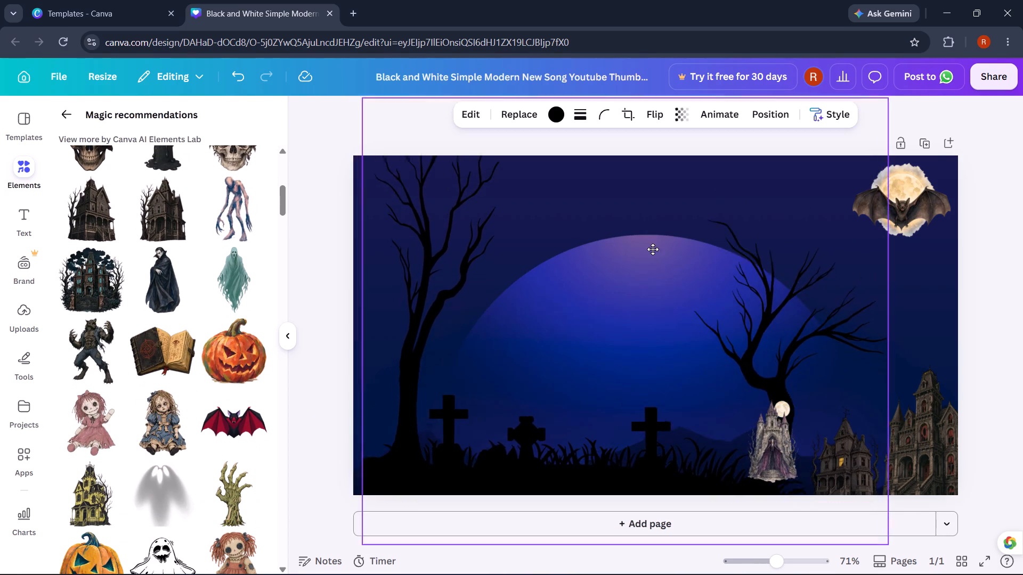
drag(653, 249, 645, 201)
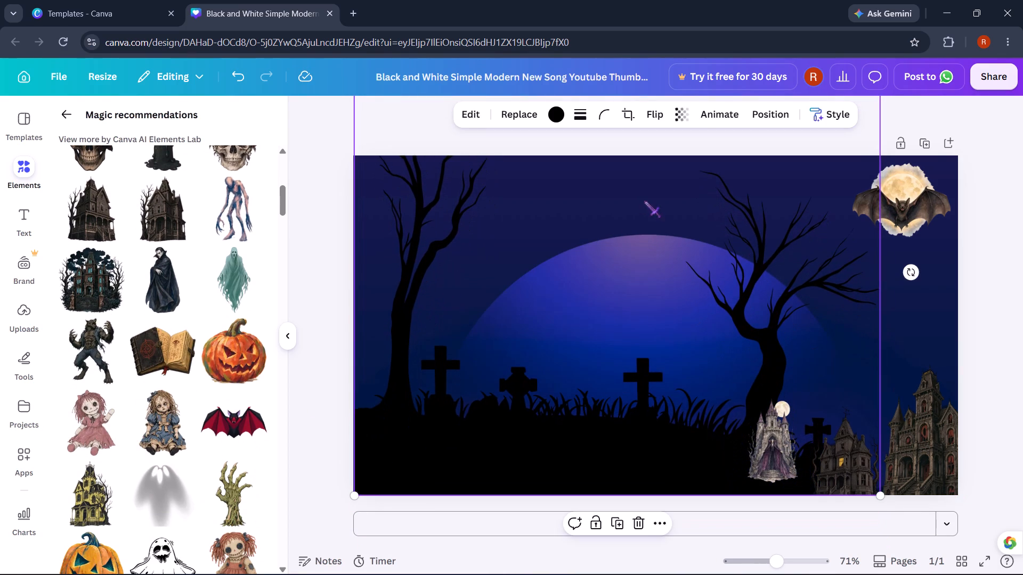
Move the vampire castle down to the page's bottom edge and closer to the small haunted house.
drag(780, 471, 780, 495)
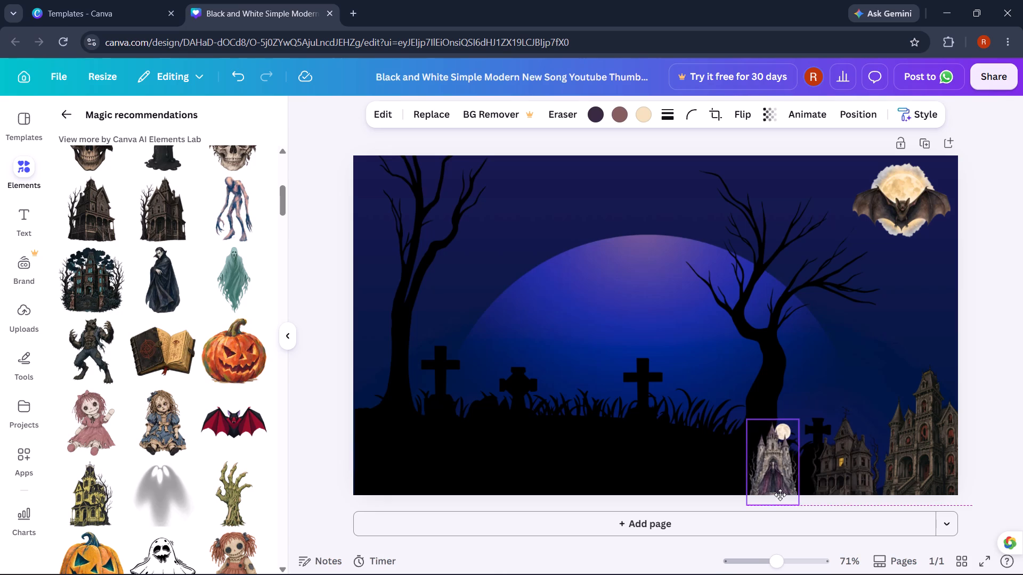
drag(780, 495, 797, 489)
click(1022, 325)
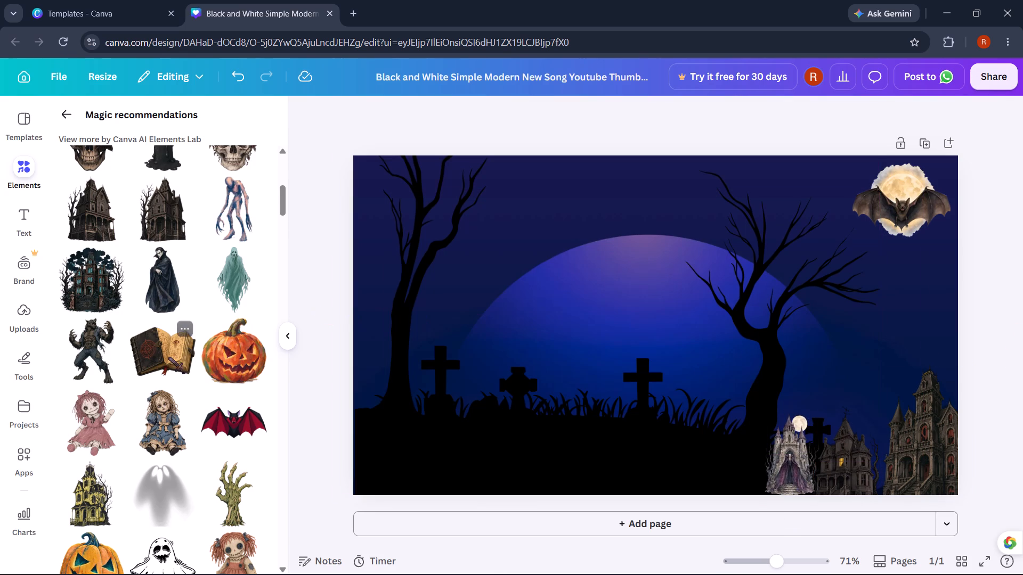
Add the blurred white ghost graphic and position it partly beyond the page's top edge, so only its lower part shines above the moon.
click(148, 475)
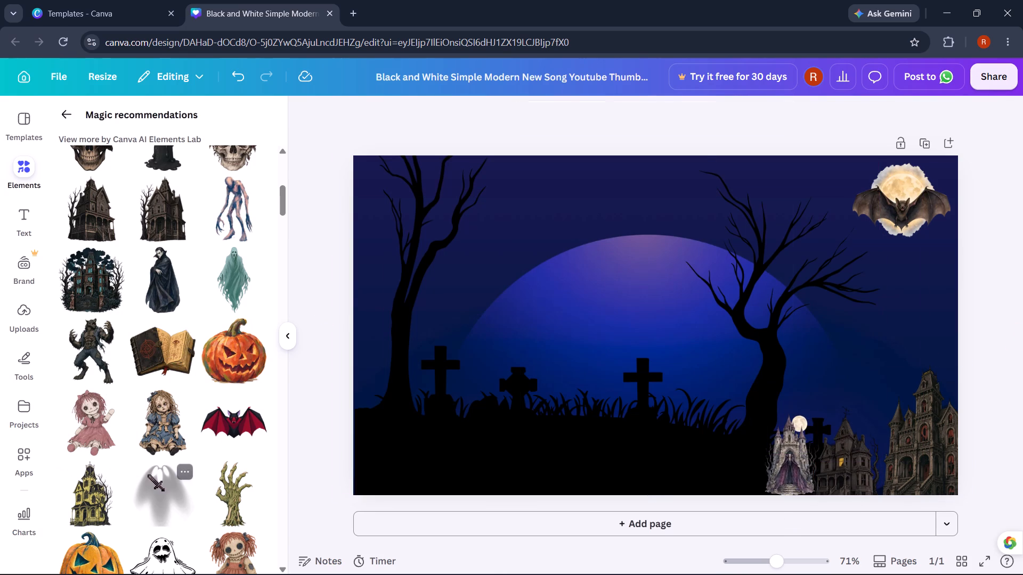
drag(622, 262, 630, 159)
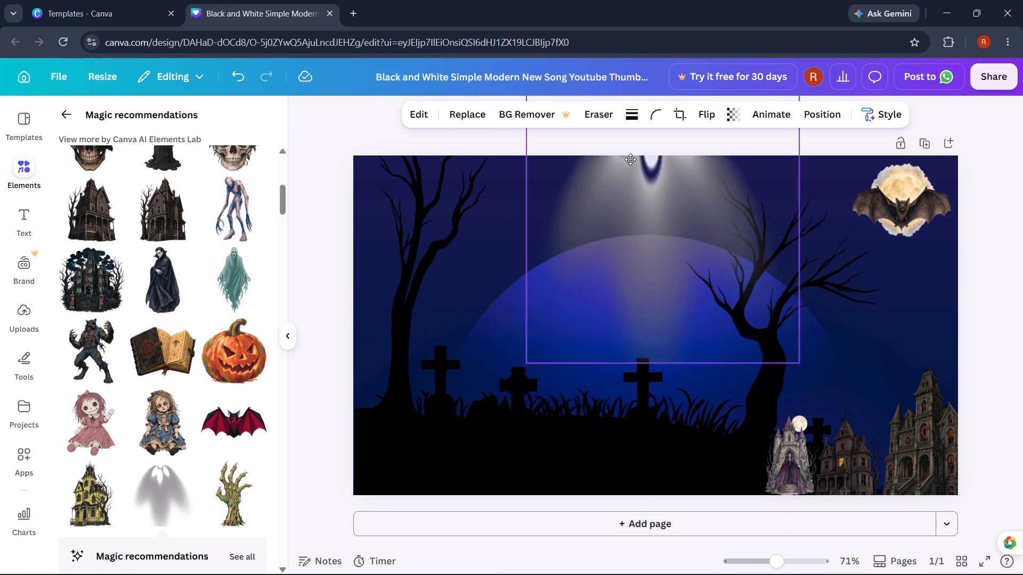
drag(630, 159, 632, 133)
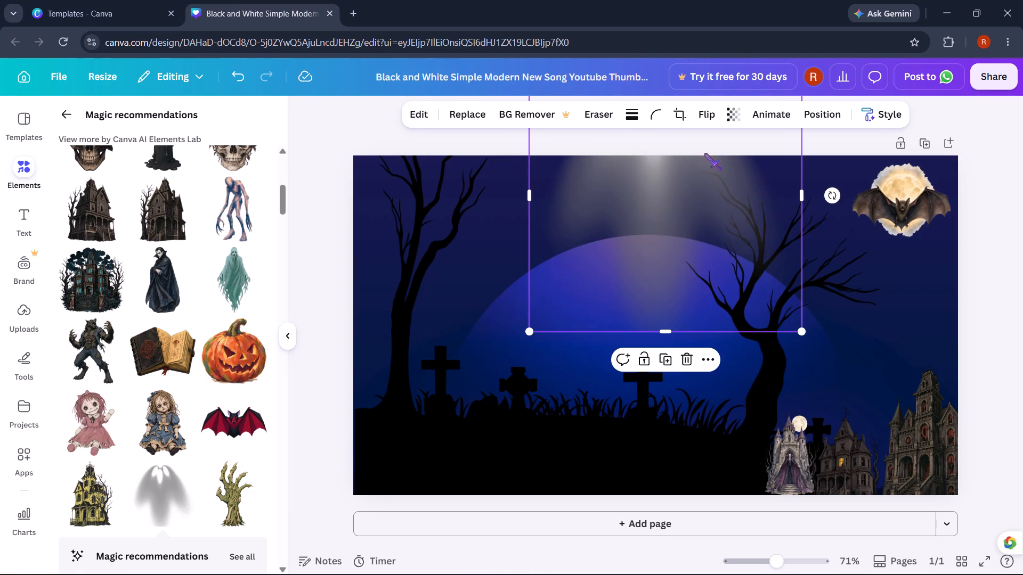
click(1014, 175)
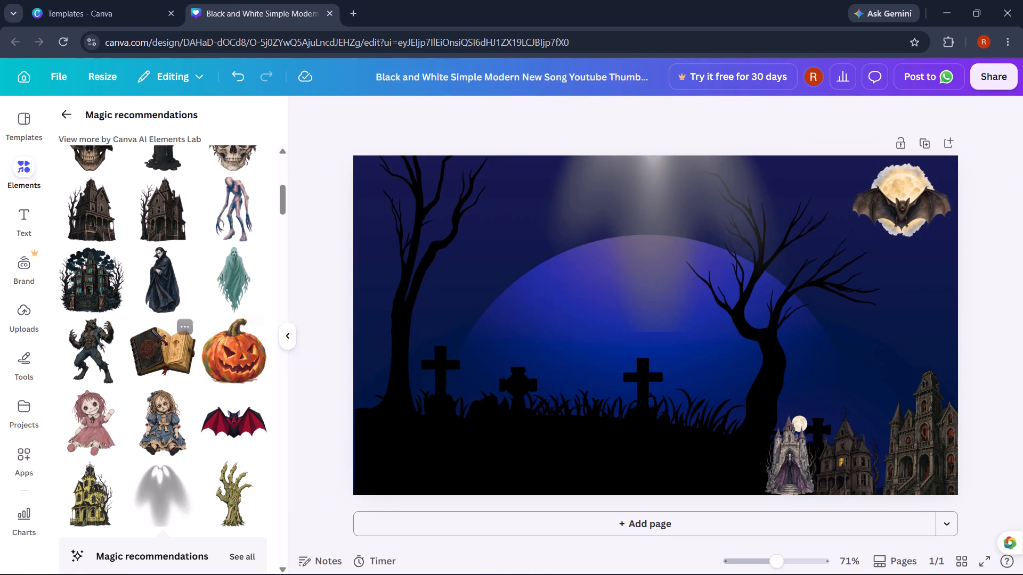
Add the gated mansion with teal windows and trees, shrink it and place it left of the vampire castle along the page's bottom edge.
click(101, 274)
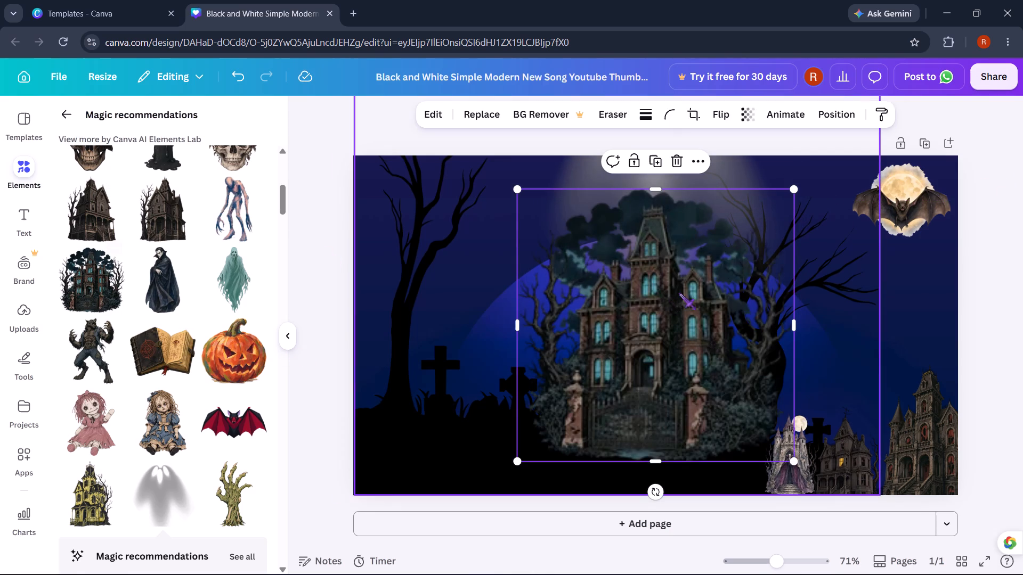
drag(679, 293, 531, 315)
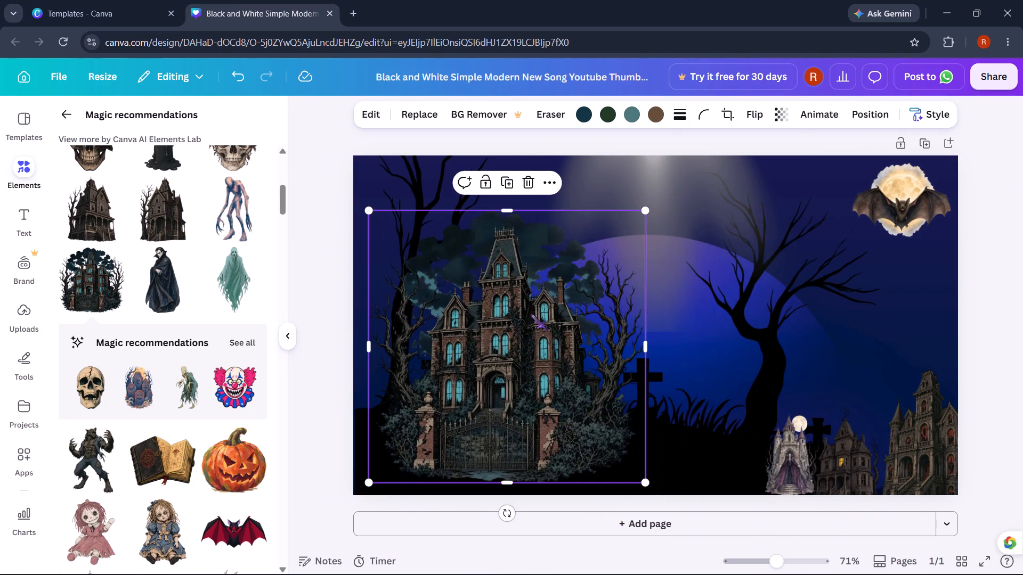
drag(649, 212, 513, 356)
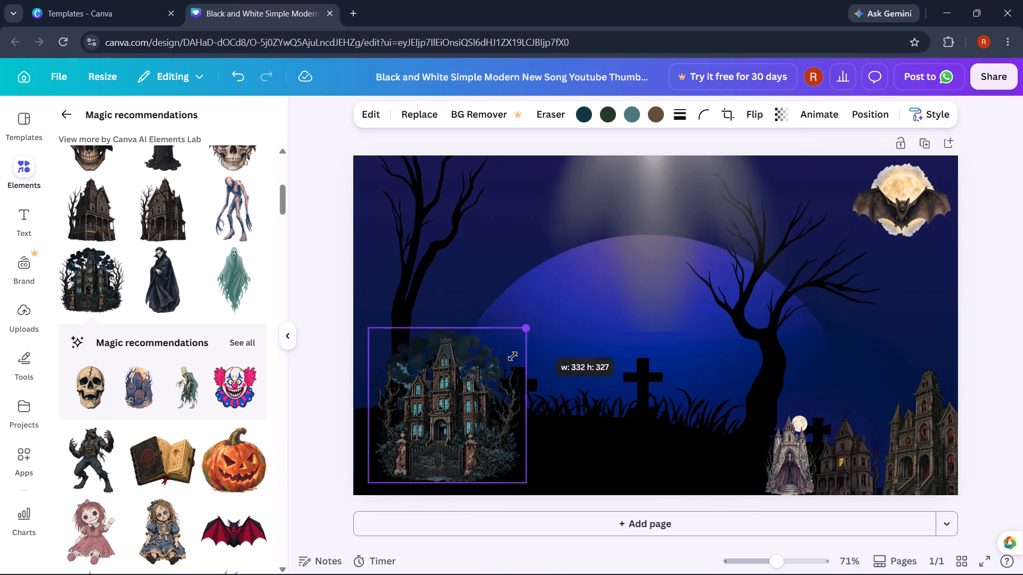
drag(513, 356, 499, 372)
drag(433, 420, 736, 440)
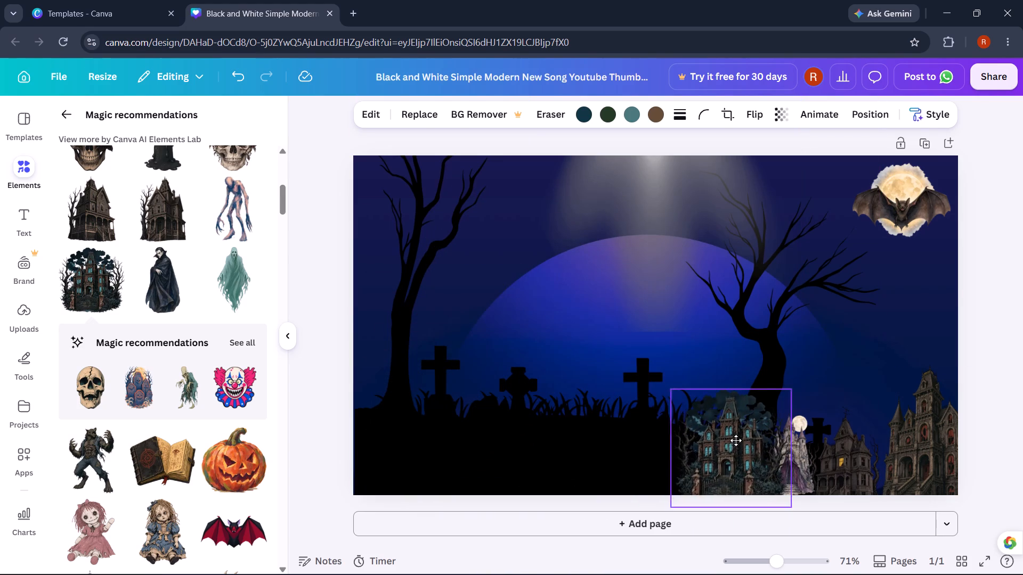
drag(736, 440, 713, 437)
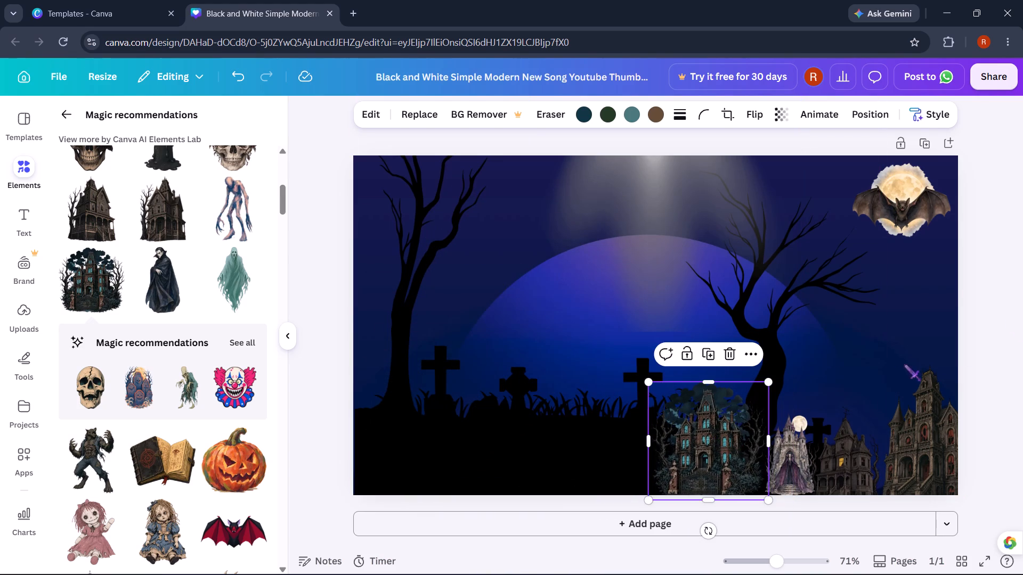
click(1022, 292)
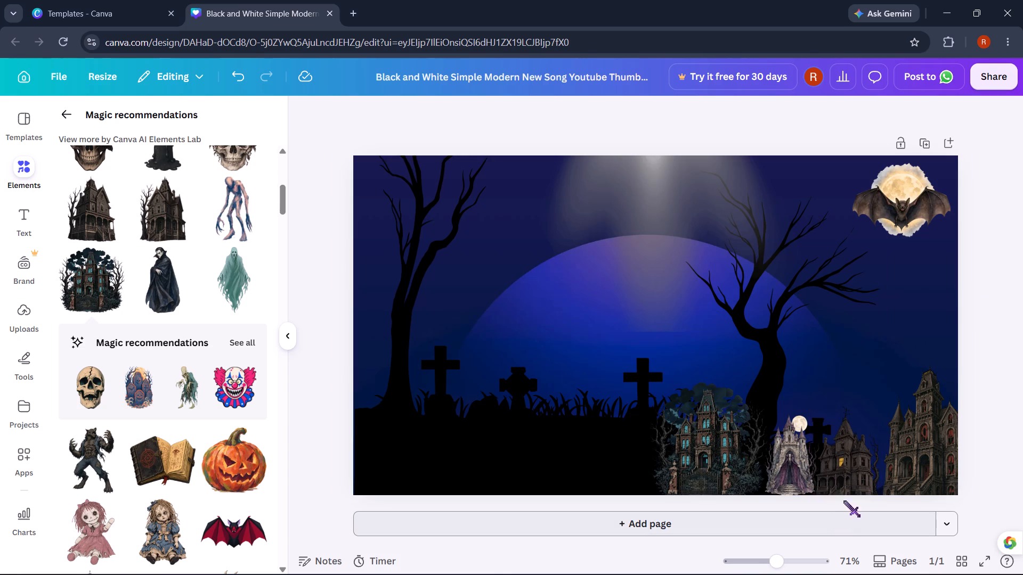
Move the small haunted house, vampire castle and gated mansion toward the large mansion so the buildings form a tight, overlapping row.
drag(848, 478, 857, 479)
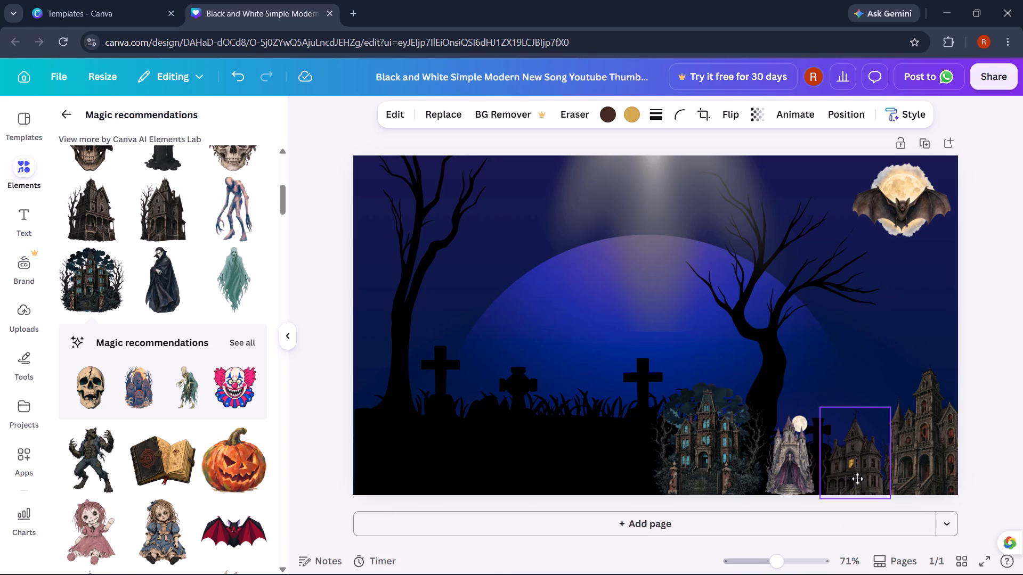
drag(857, 479, 858, 479)
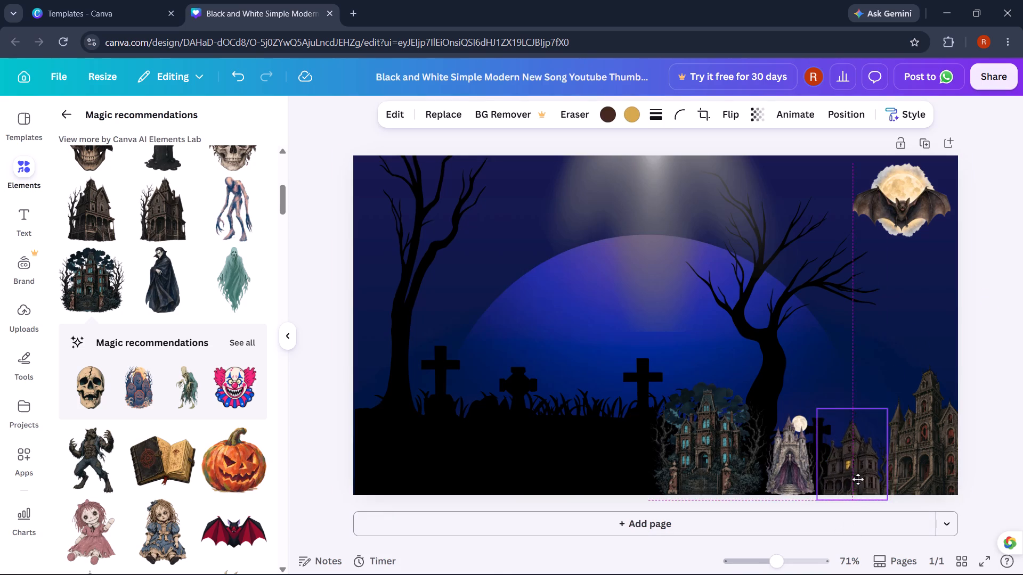
drag(858, 479, 880, 481)
drag(789, 472, 823, 470)
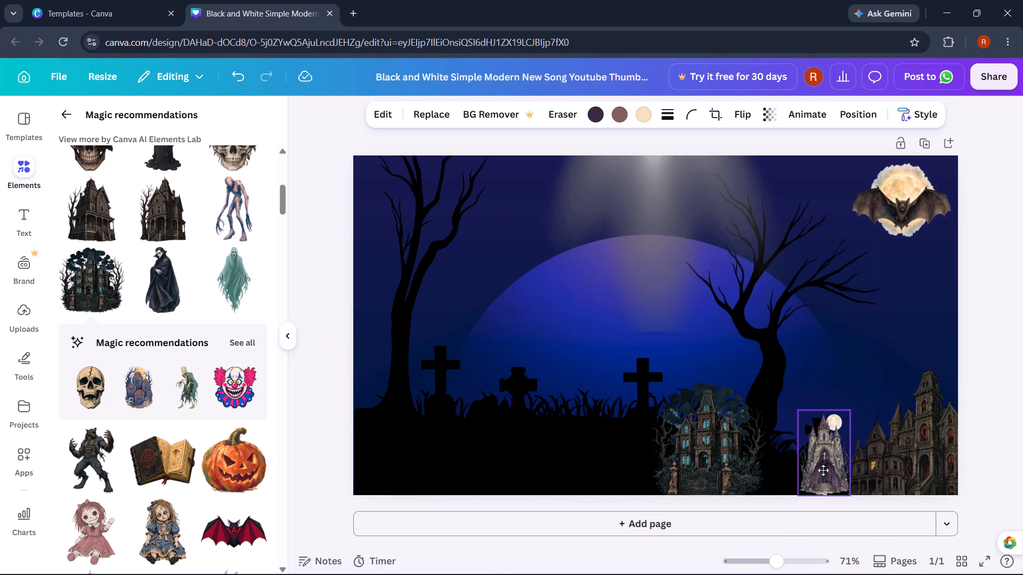
drag(823, 470, 838, 474)
drag(693, 462, 764, 471)
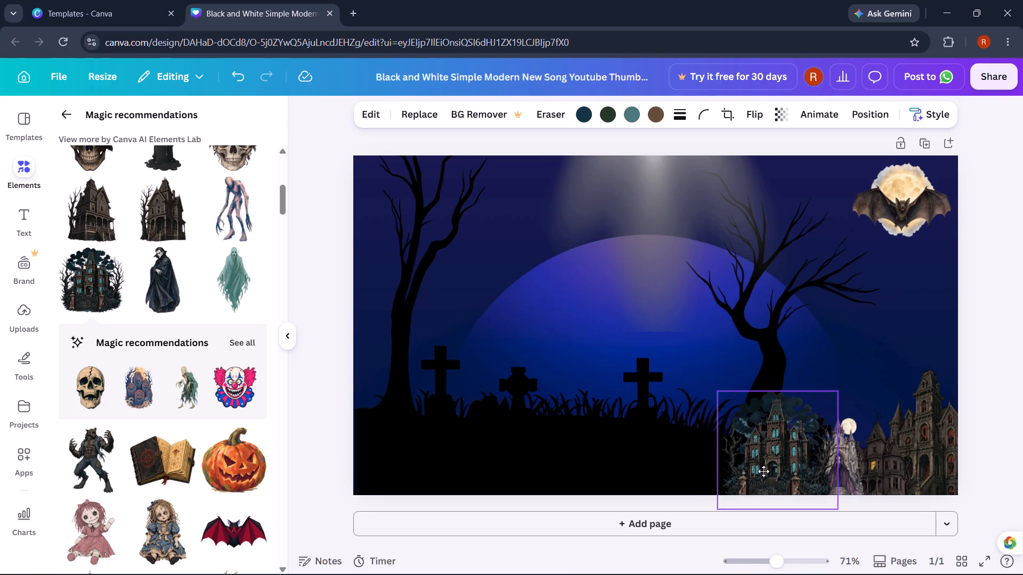
drag(764, 471, 773, 471)
Open the layer order and place the bat and the small haunted house behind the large mansion.
right_click(762, 464)
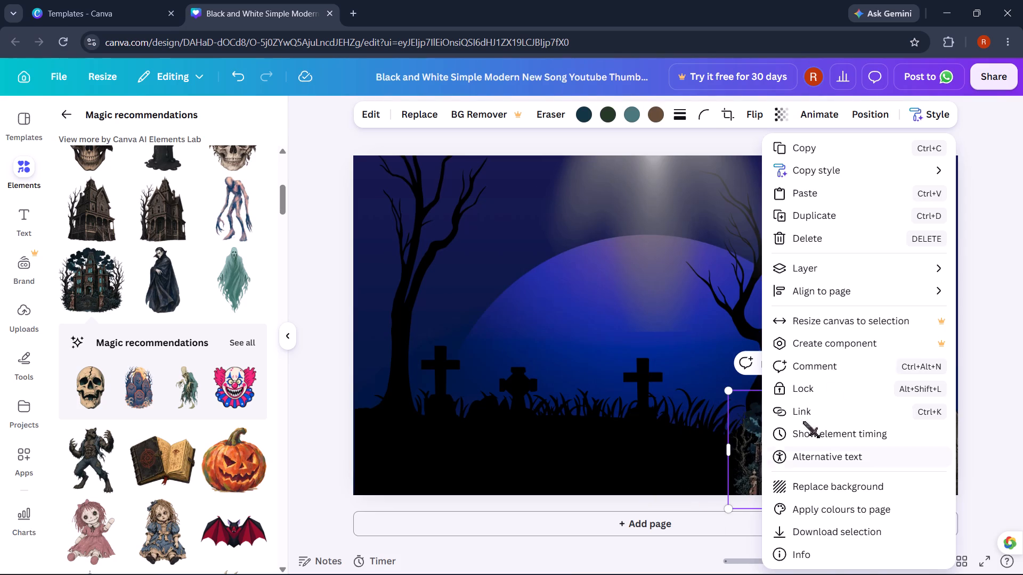
click(814, 276)
click(814, 268)
click(705, 363)
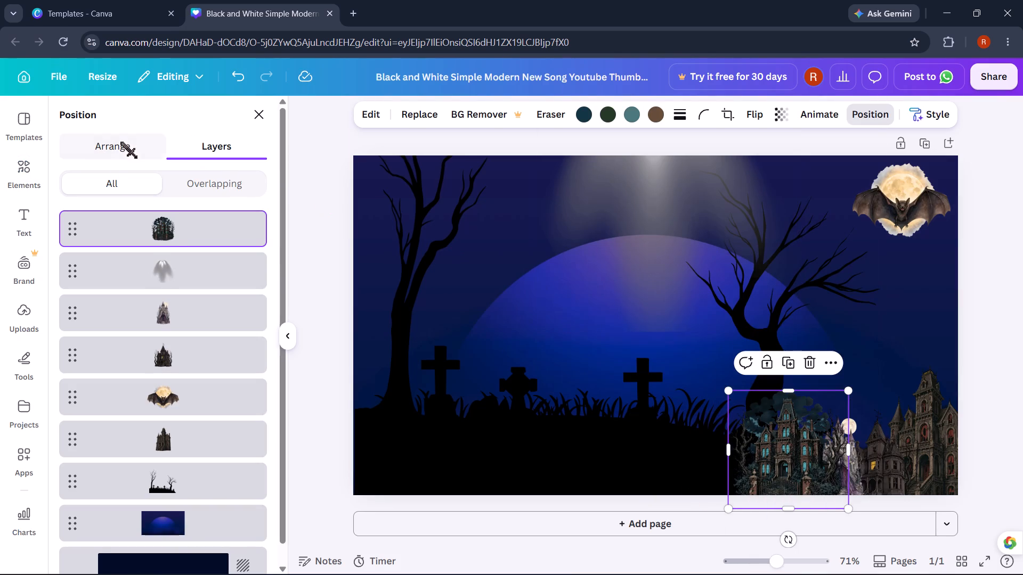
click(185, 310)
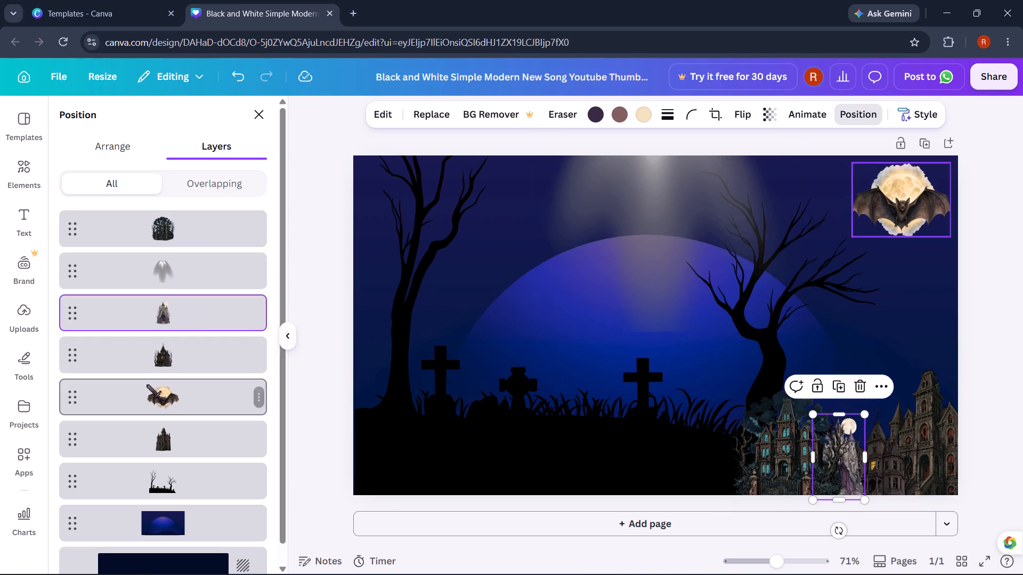
click(147, 385)
drag(147, 385, 142, 451)
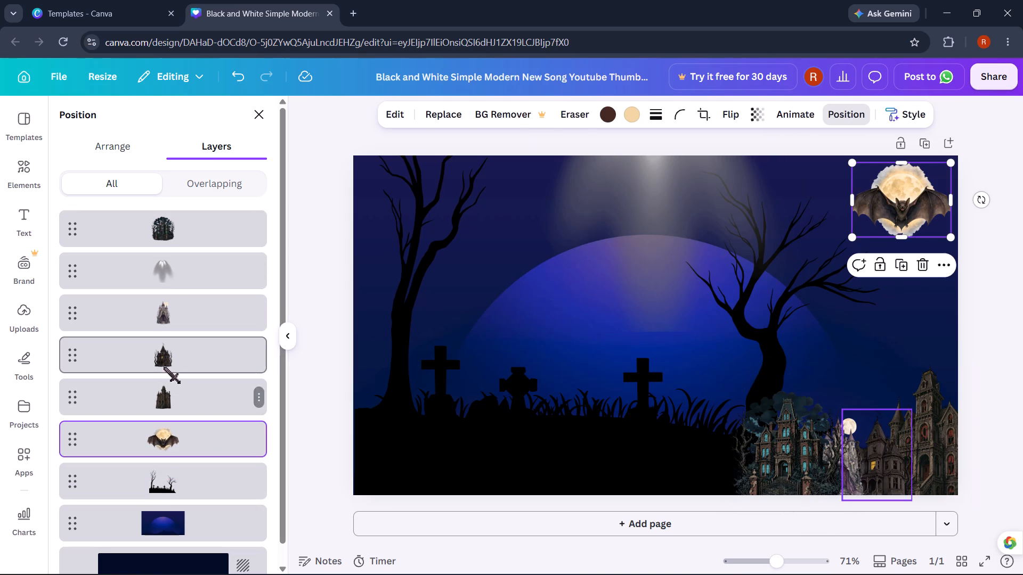
drag(164, 350, 154, 404)
Layer the vampire castle behind the small haunted house, and the gated mansion behind the castle but above the bat.
drag(172, 311, 167, 339)
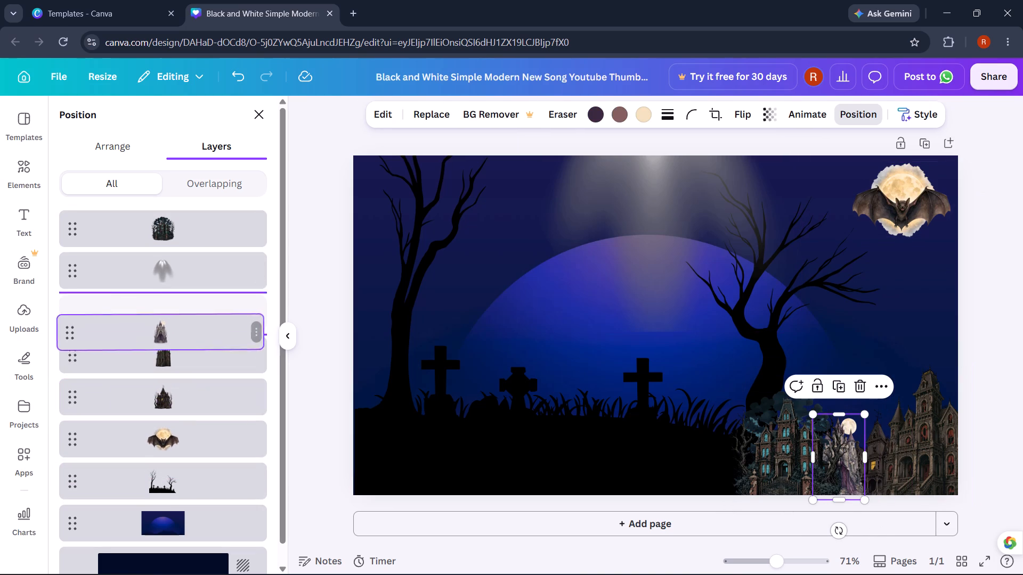
drag(167, 339, 166, 348)
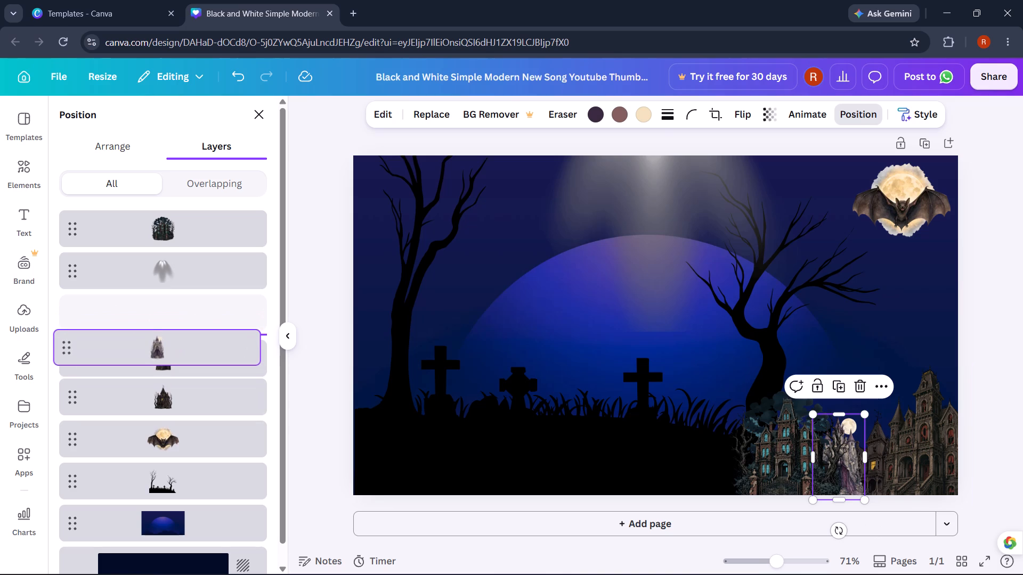
drag(166, 348, 170, 406)
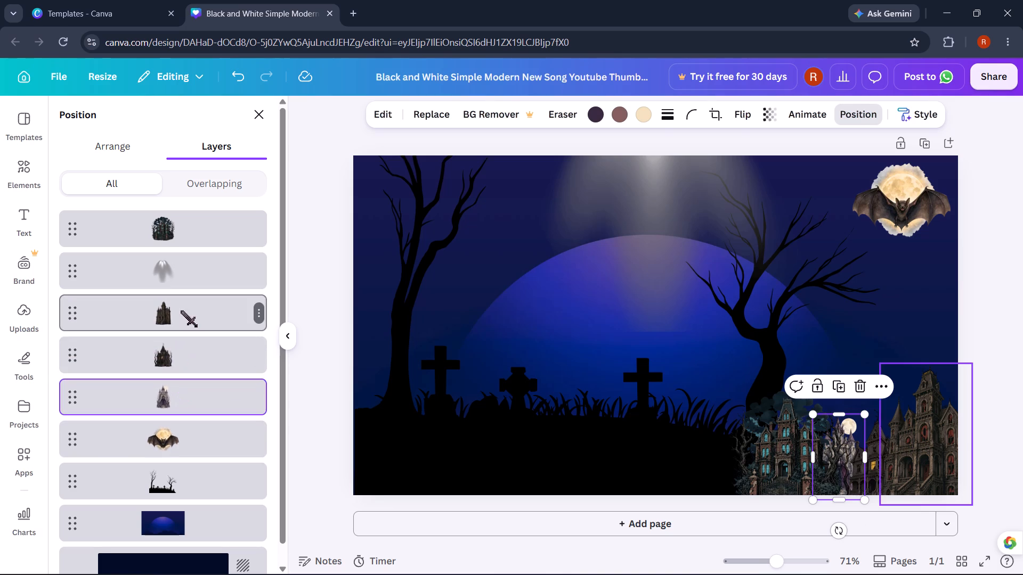
drag(181, 311, 176, 338)
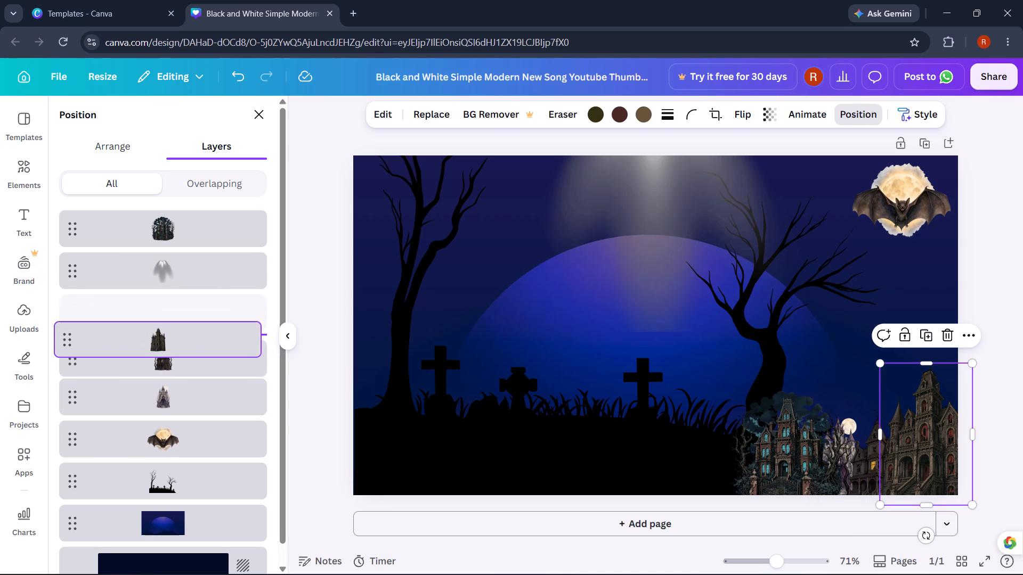
drag(176, 338, 176, 319)
drag(196, 228, 192, 415)
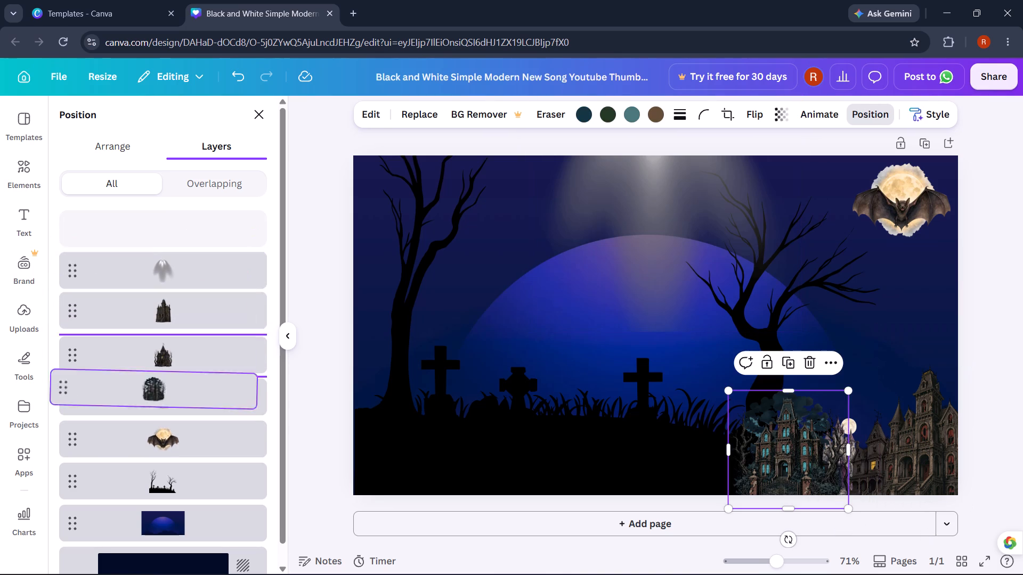
drag(192, 415, 198, 425)
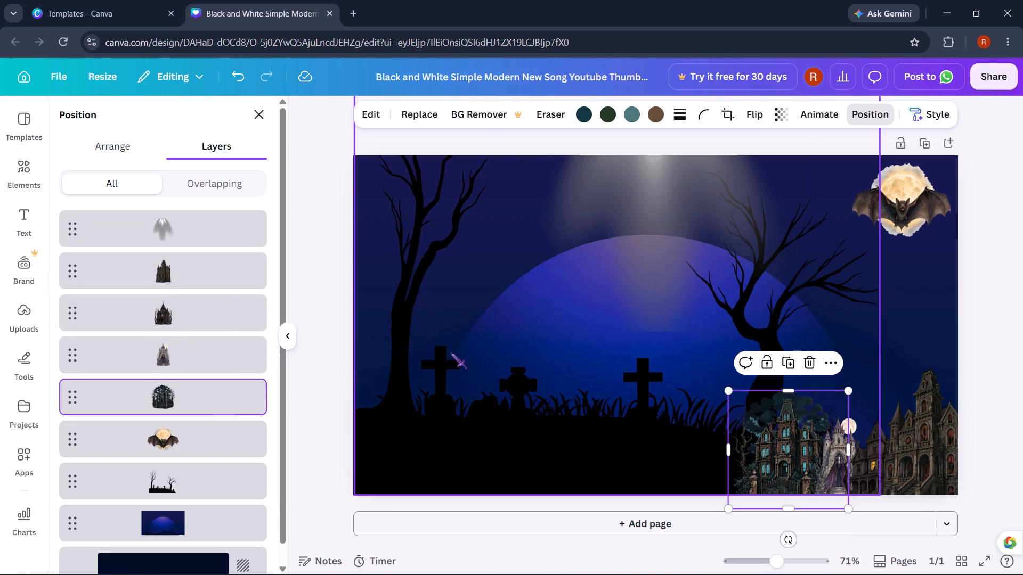
click(1022, 285)
click(1022, 292)
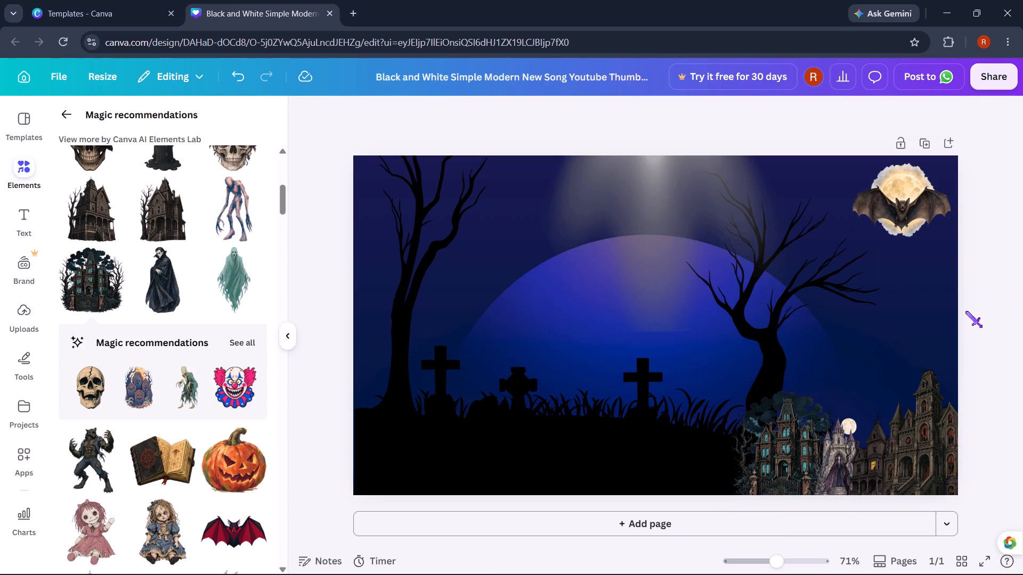
Nudge the gated mansion slightly closer to the vampire castle and lower, past the page's bottom edge.
drag(790, 455, 800, 453)
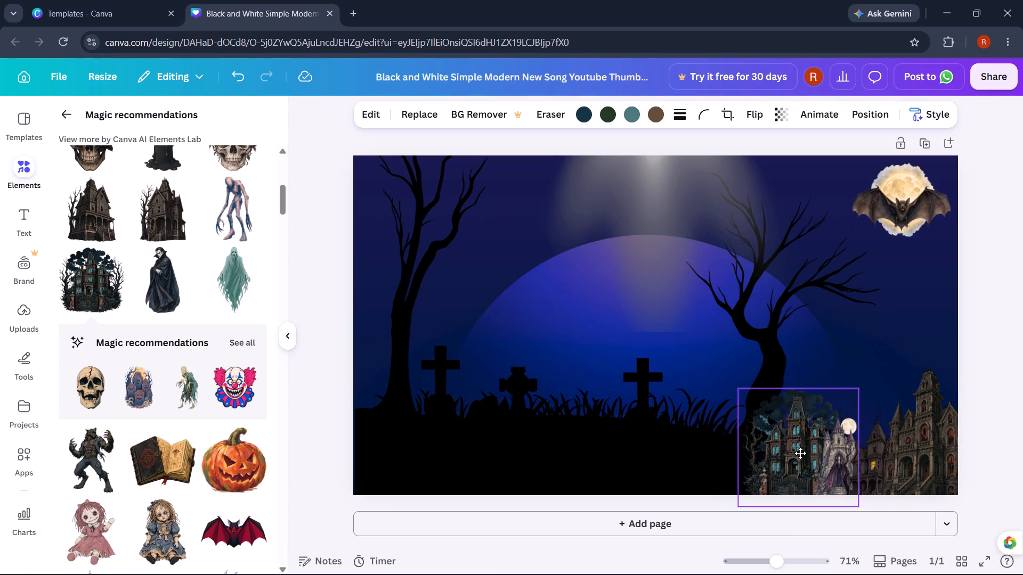
drag(800, 453, 801, 458)
click(1022, 307)
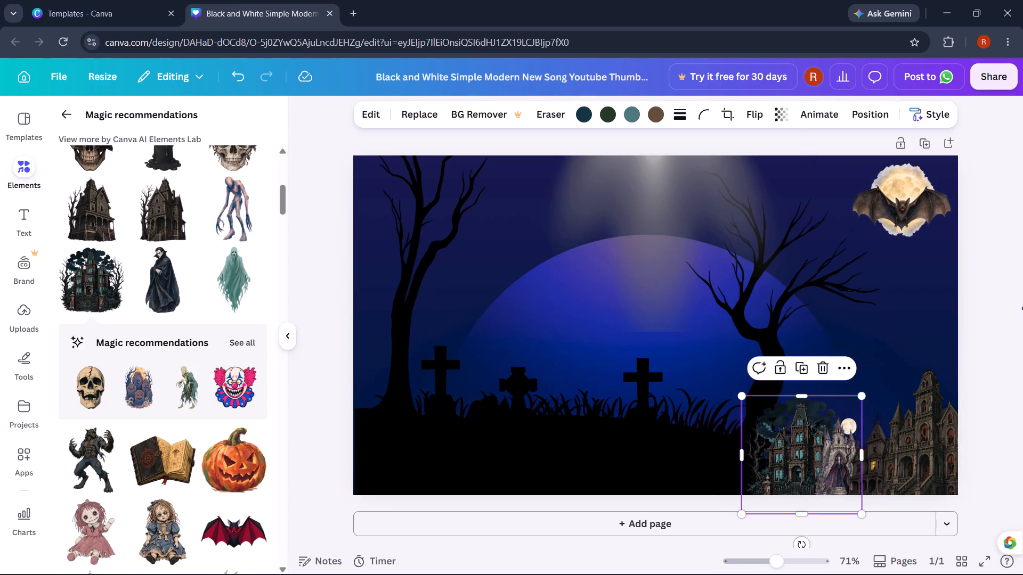
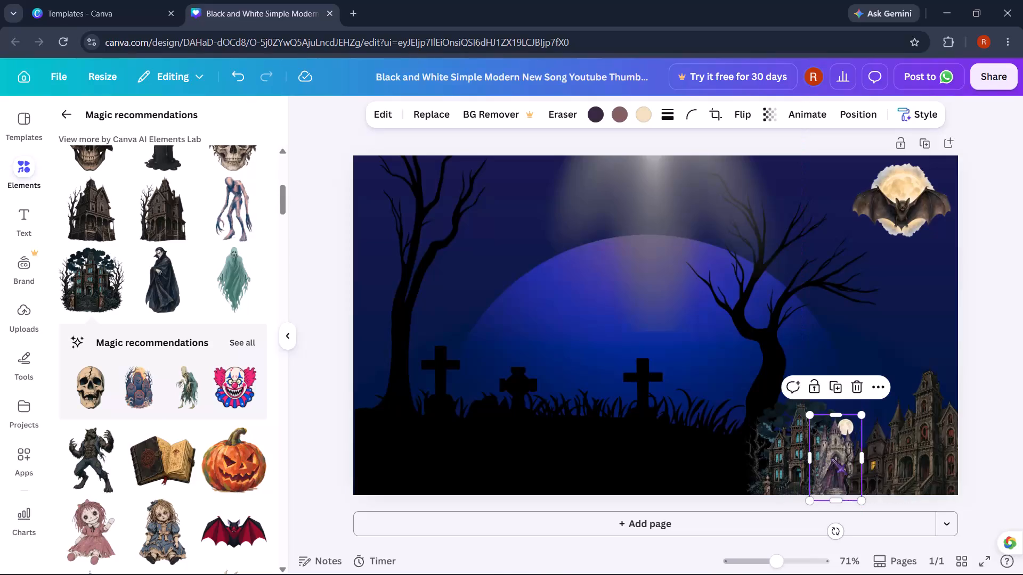
Add the brown wooden haunted house with a porch, shrink it and place it beside the gated mansion at the page's bottom edge.
click(1022, 339)
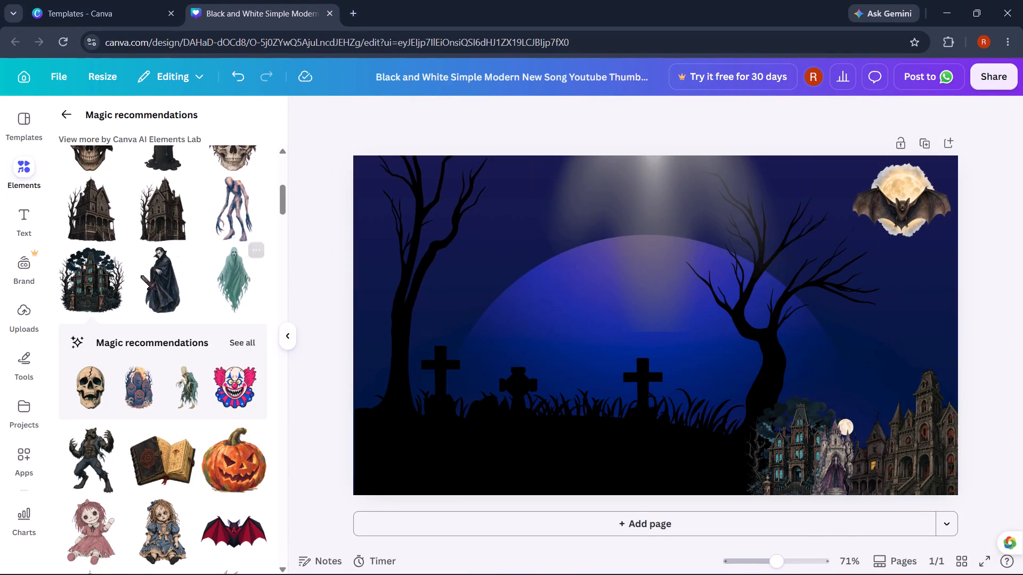
scroll(232, 324, up, 2)
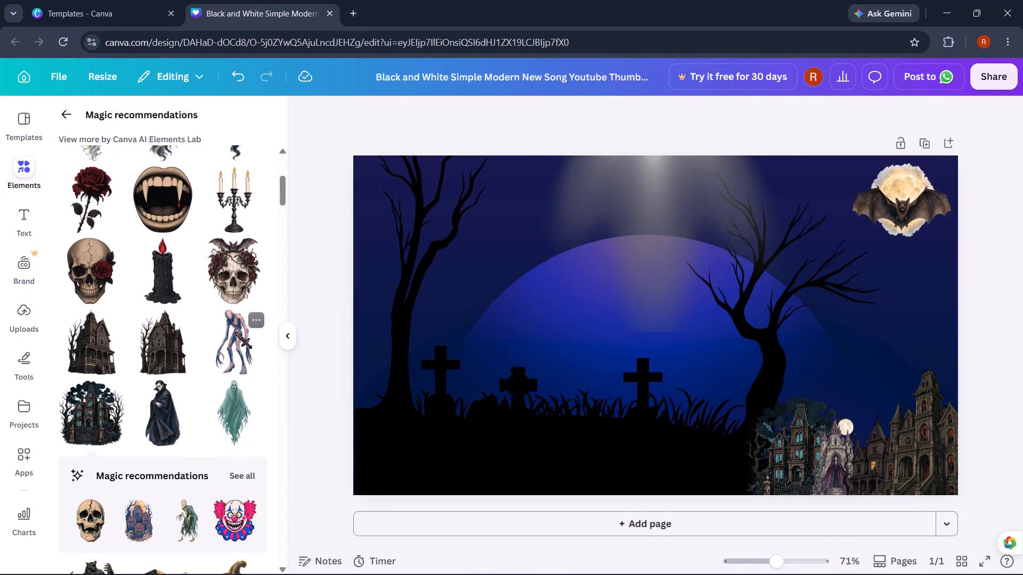
click(73, 343)
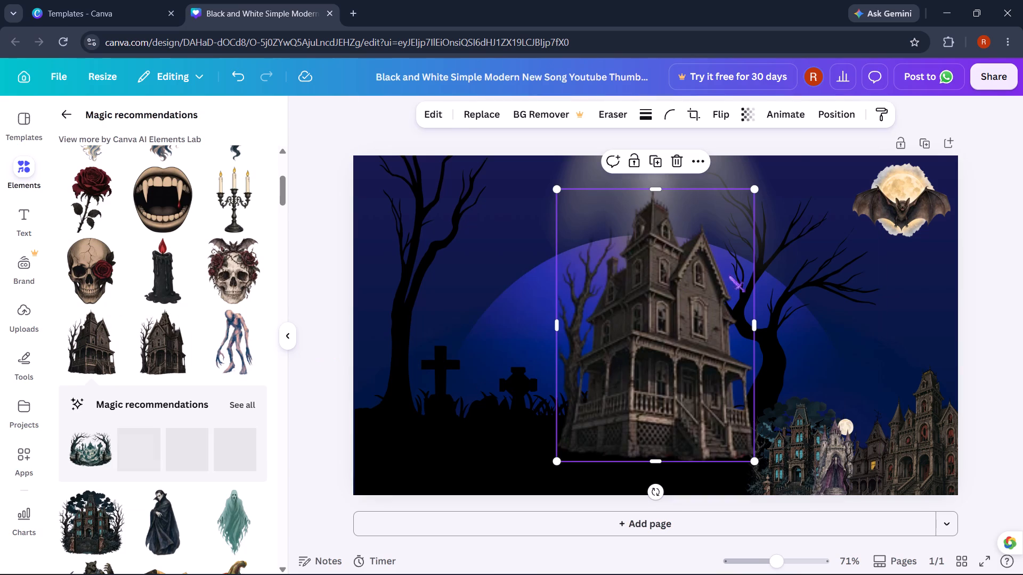
drag(752, 186, 652, 326)
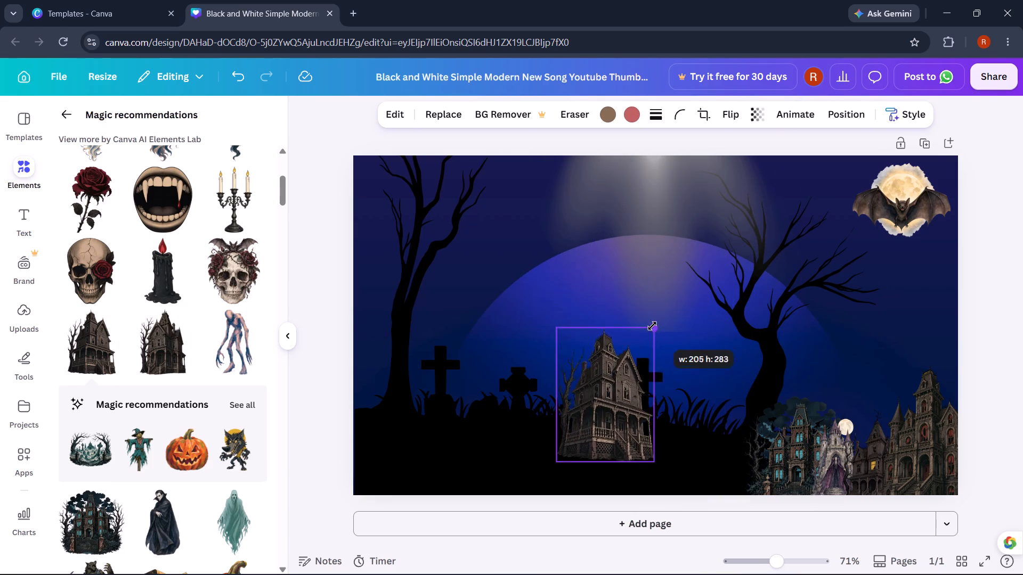
drag(652, 326, 629, 346)
drag(584, 395, 727, 441)
Open the layer order and place the wooden haunted house behind the gated mansion, just above the bat.
right_click(727, 440)
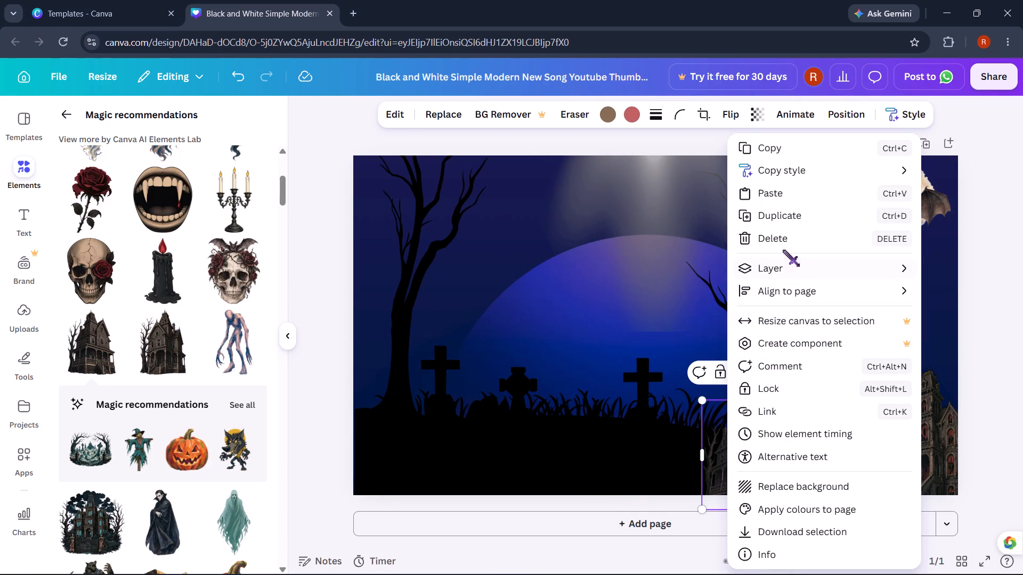
click(778, 262)
click(593, 366)
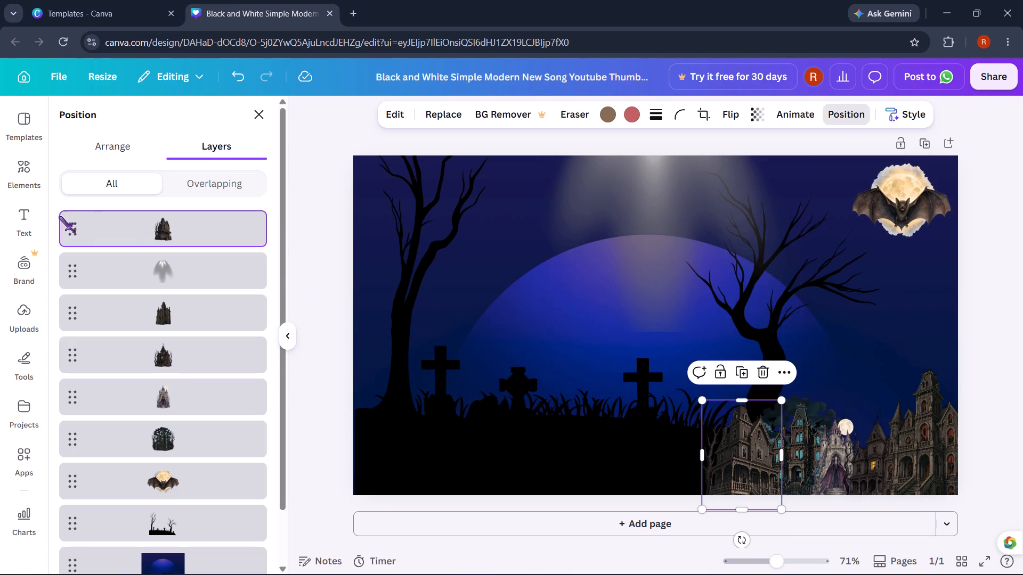
drag(121, 228, 127, 455)
click(1022, 298)
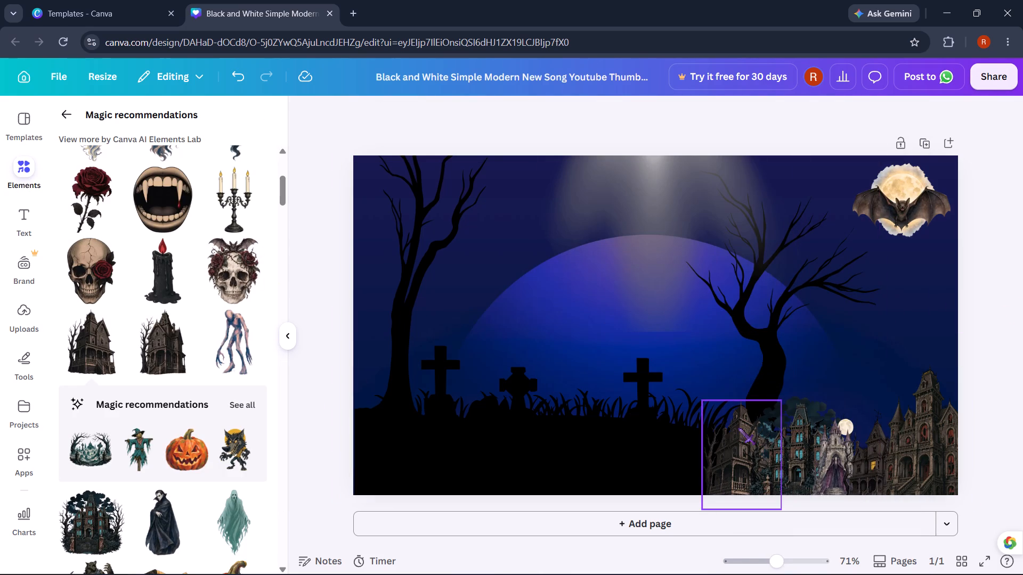
Shift the wooden haunted house slightly away from the gated mansion, keeping its base past the page's bottom edge.
drag(739, 429, 722, 431)
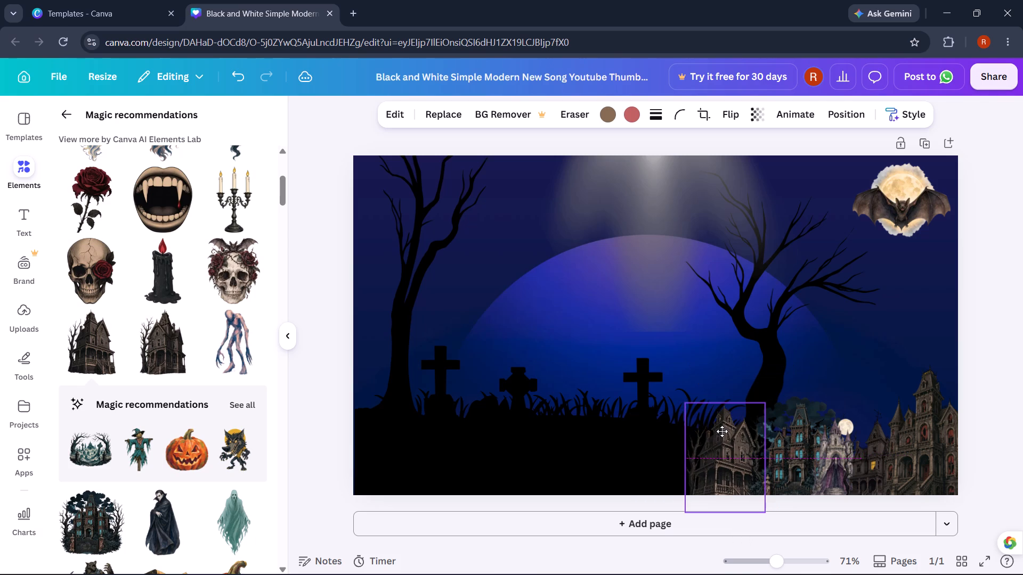
drag(722, 431, 722, 429)
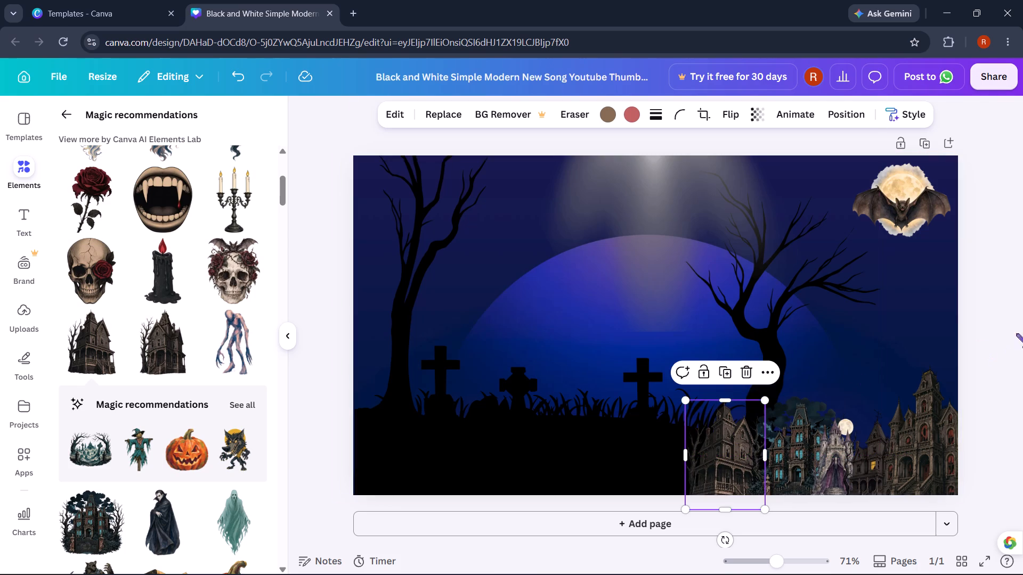
click(1022, 322)
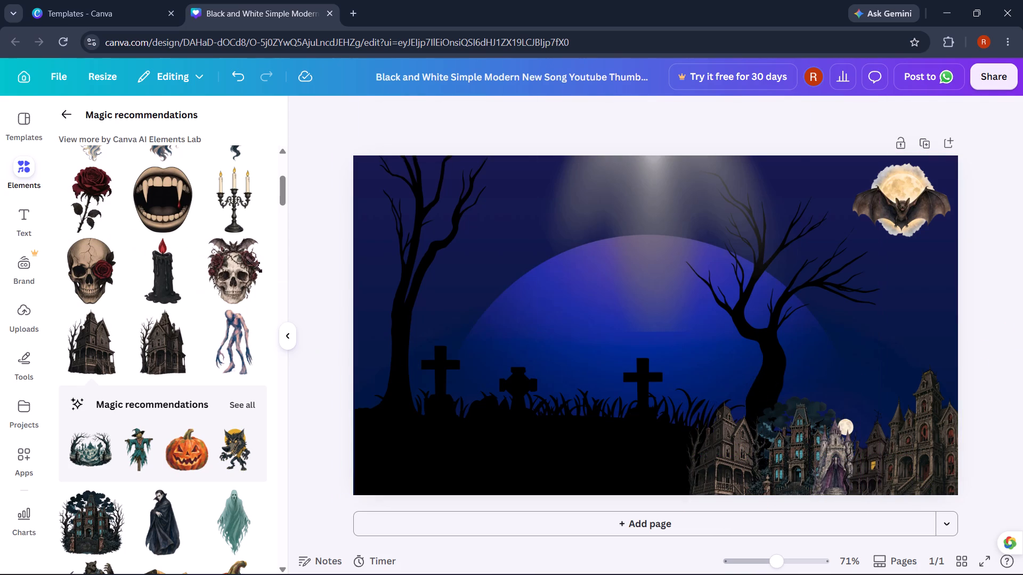
Add the misty cemetery framed by twisted trees, shrink it and place it beside the wooden haunted house at the page's bottom edge.
scroll(116, 278, up, 2)
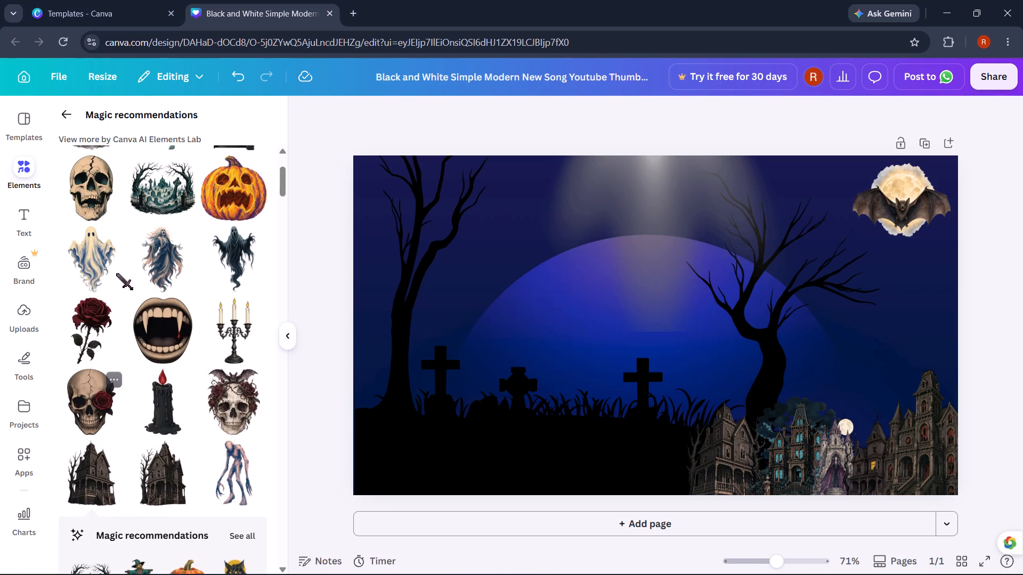
scroll(117, 274, up, 1)
click(149, 265)
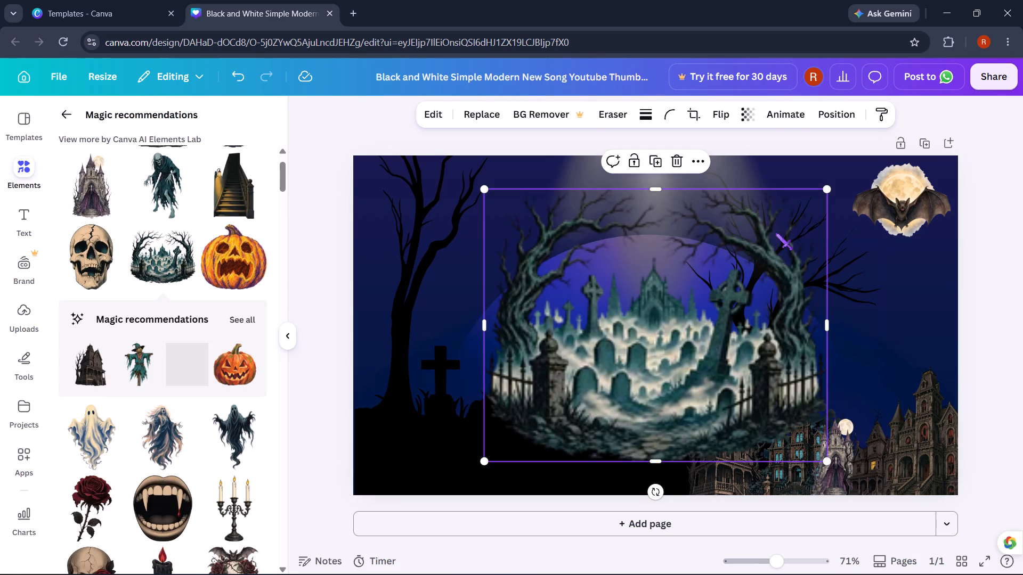
drag(828, 188, 702, 299)
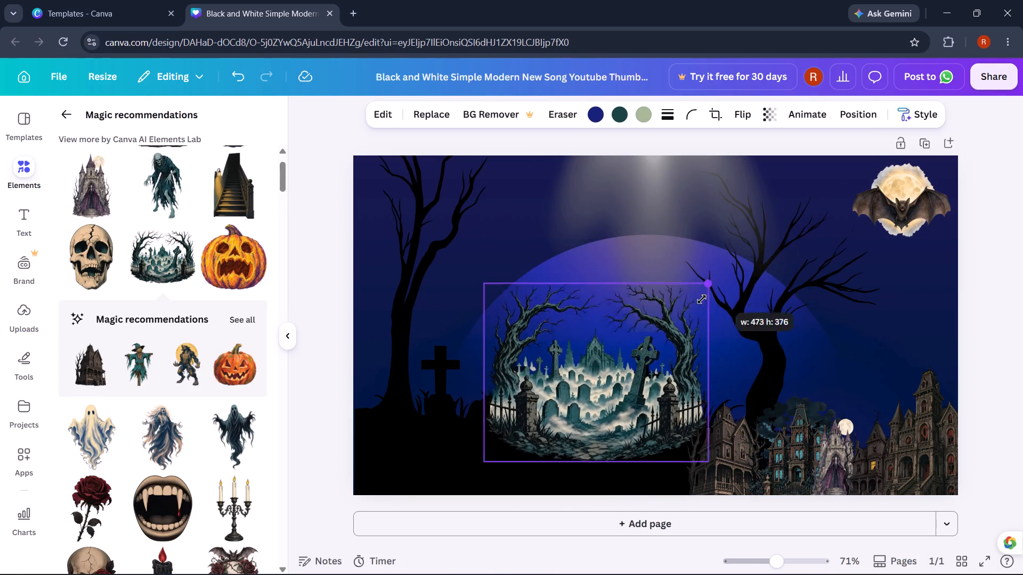
drag(702, 299, 613, 359)
drag(546, 396, 649, 438)
drag(548, 400, 649, 438)
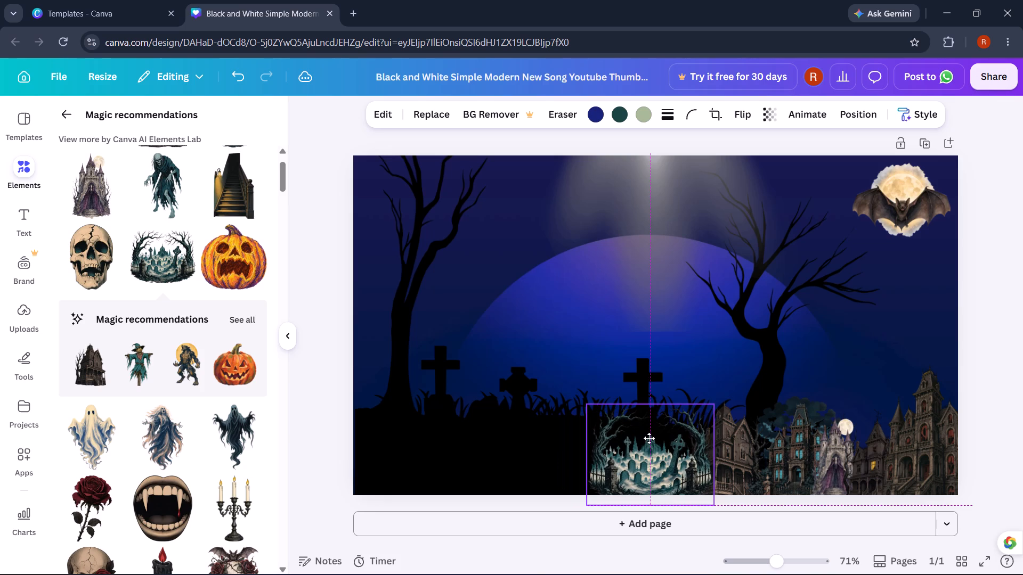
drag(649, 438, 655, 440)
drag(655, 431, 655, 425)
Open the layer order and move the misty cemetery behind the wooden haunted house.
right_click(655, 425)
click(726, 260)
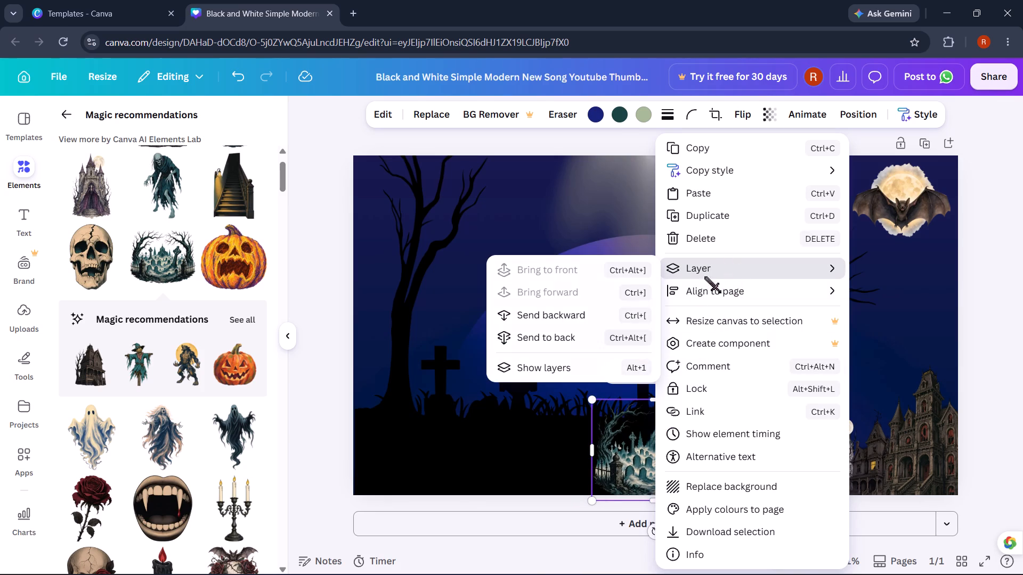
click(556, 374)
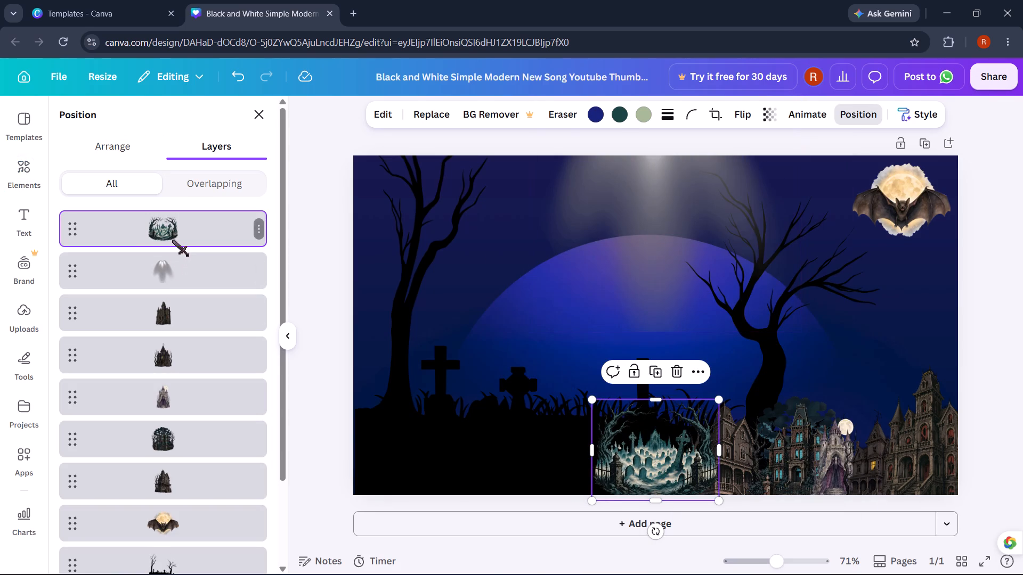
drag(173, 239, 191, 453)
click(1022, 202)
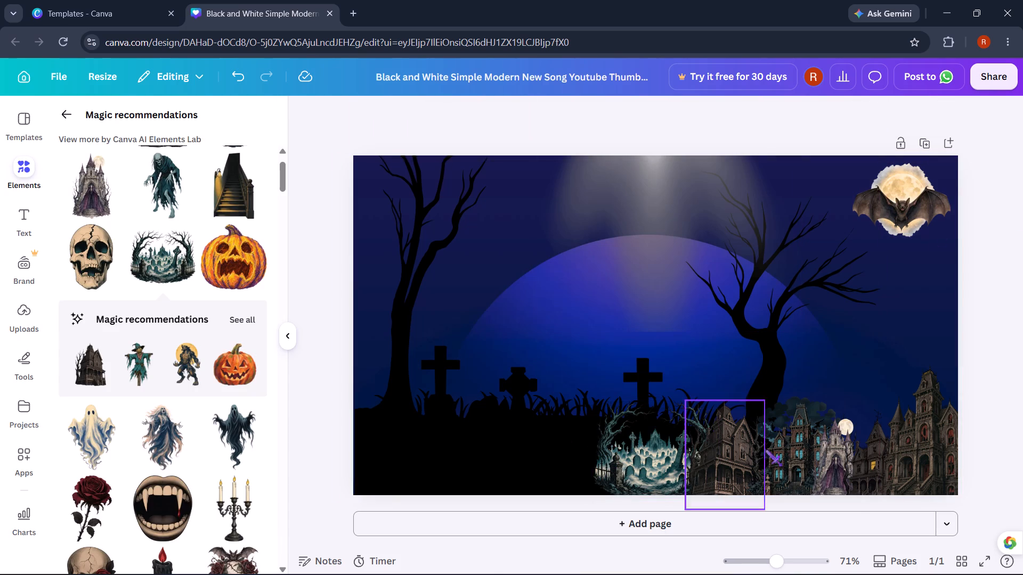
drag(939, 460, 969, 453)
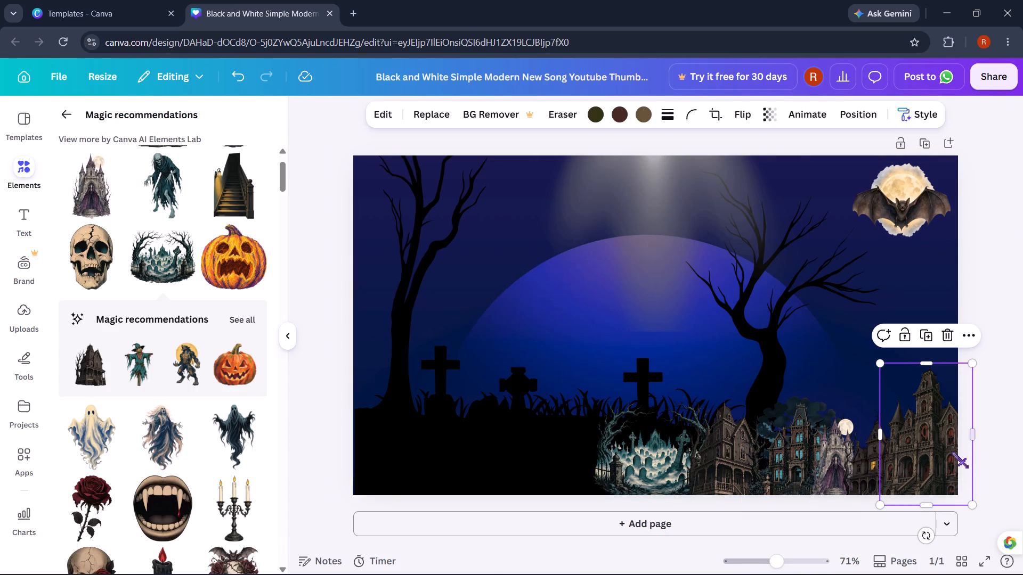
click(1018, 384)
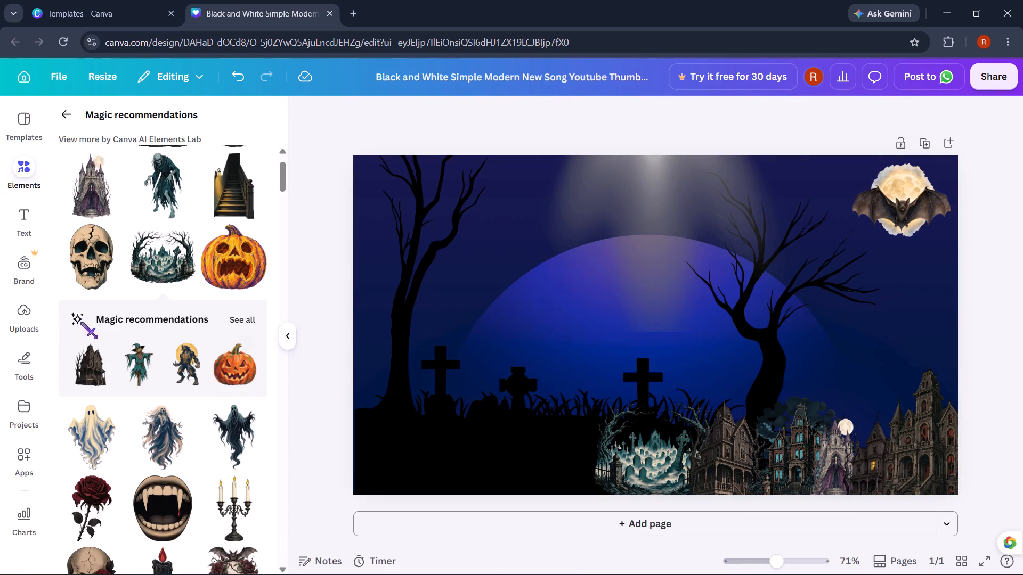
Add the long-haired, pale-robed ghost, shrink it and place it hovering over the middle tombstone.
click(162, 426)
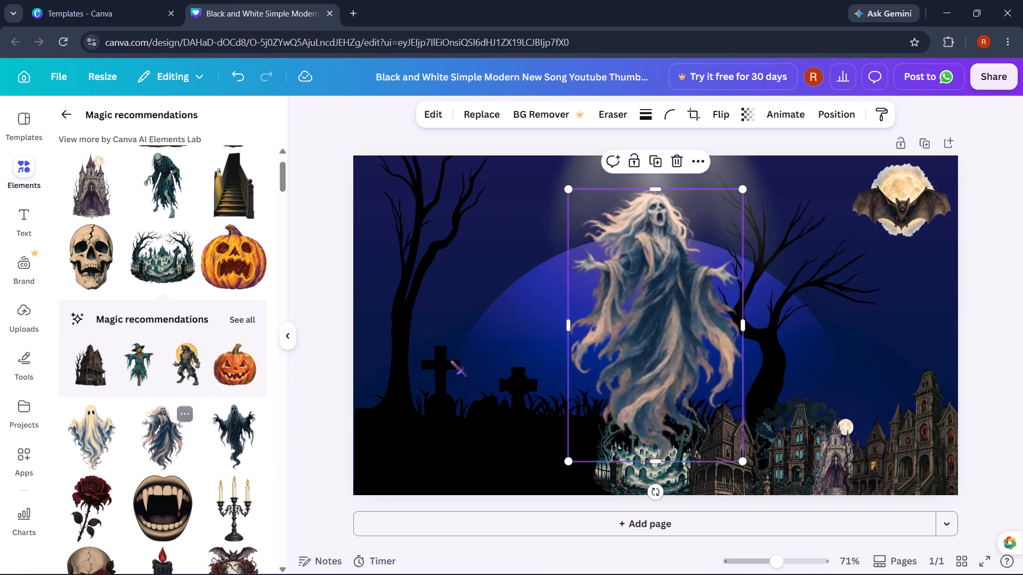
drag(742, 190, 635, 367)
drag(606, 388, 524, 323)
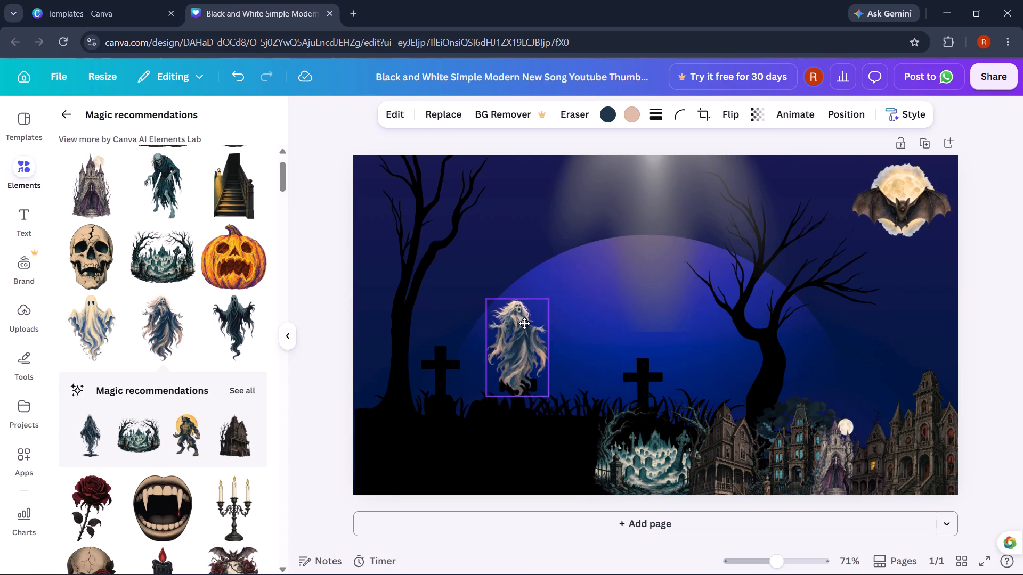
drag(524, 323, 525, 340)
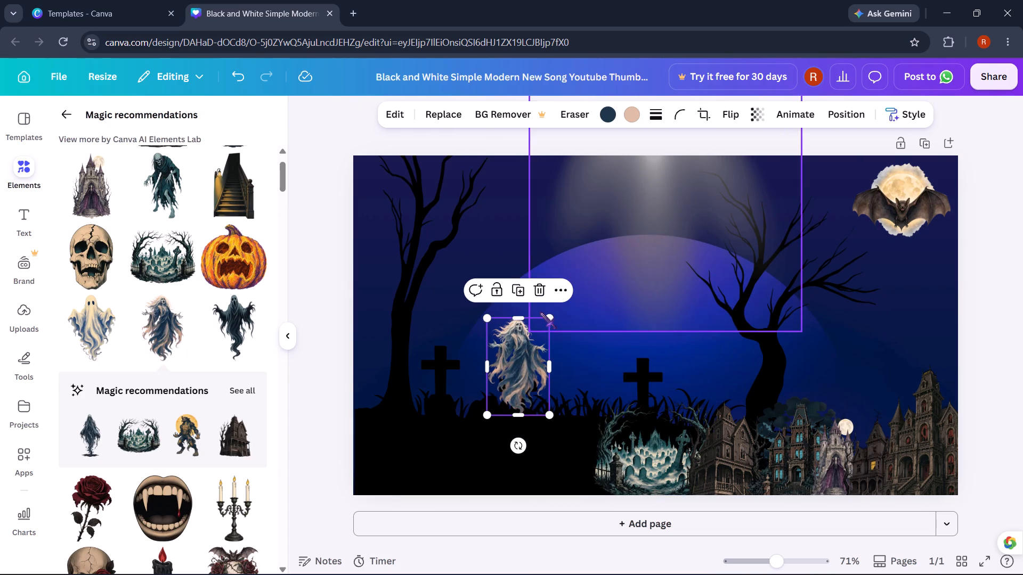
drag(547, 315, 538, 327)
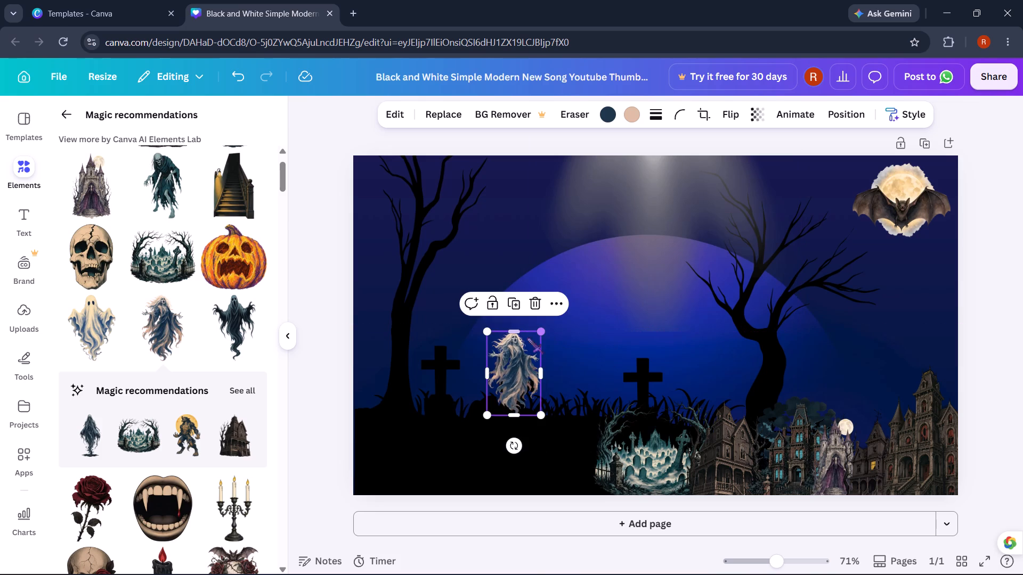
drag(522, 355, 525, 330)
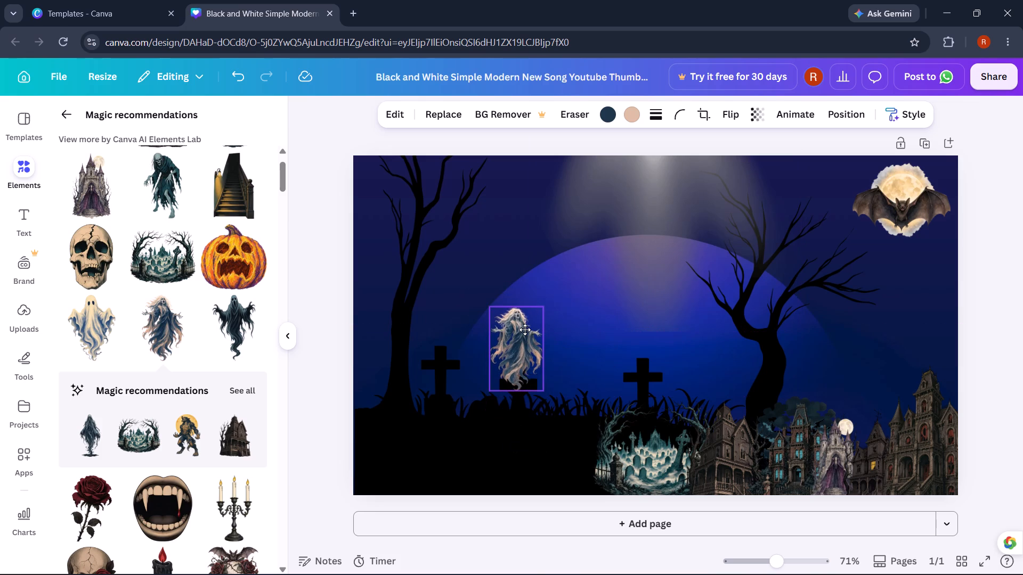
drag(525, 330, 526, 329)
click(1022, 245)
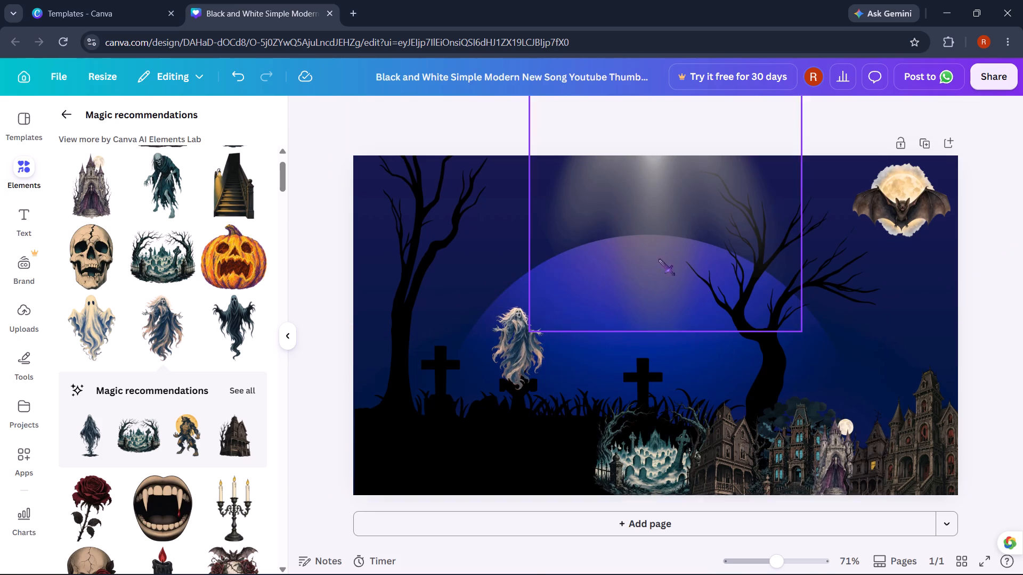
Add the dark hooded ghost with raised arms, shrink it and place it hovering over the cross above the misty cemetery.
click(245, 330)
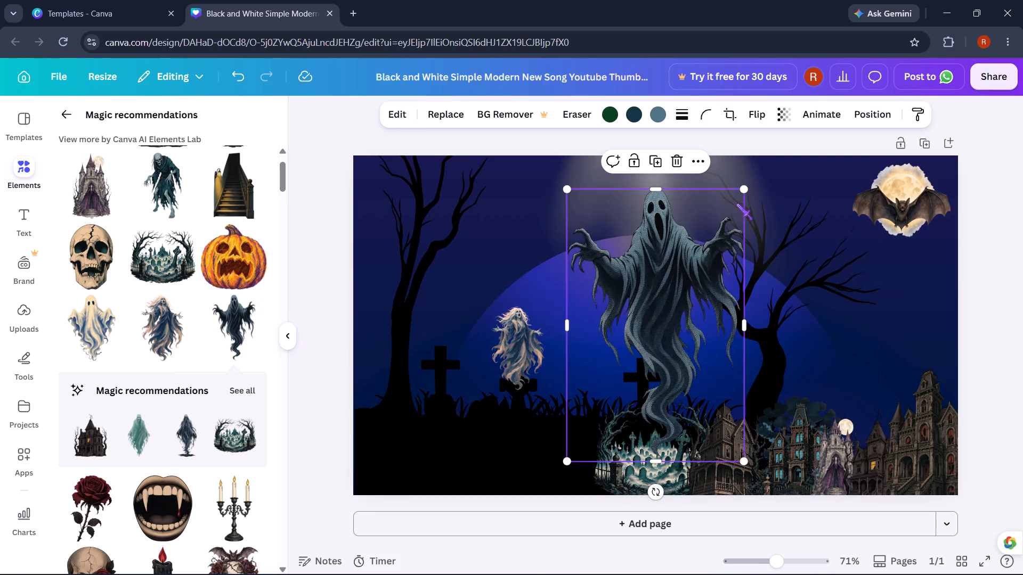
drag(745, 190, 602, 362)
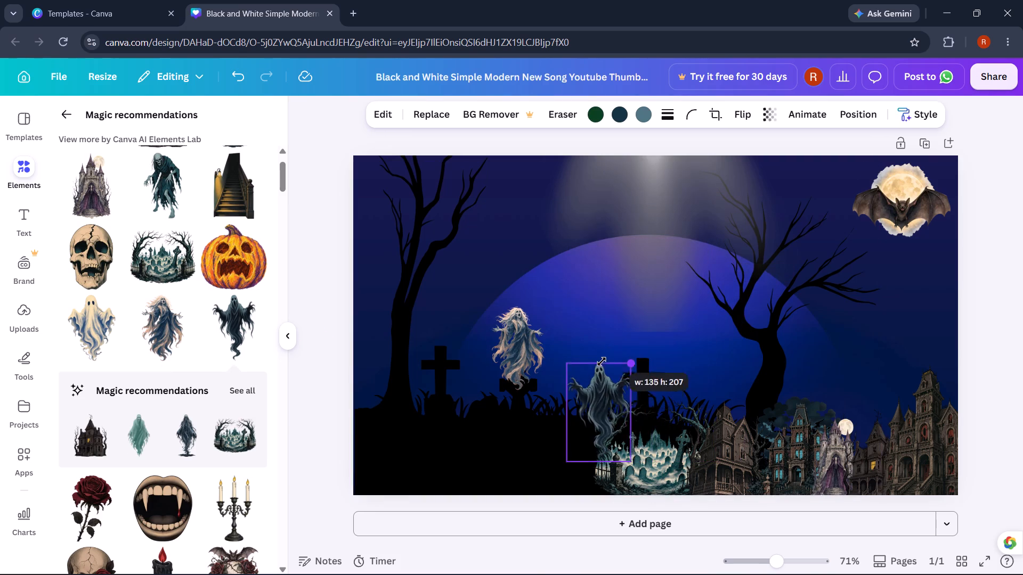
drag(602, 362, 610, 361)
click(637, 363)
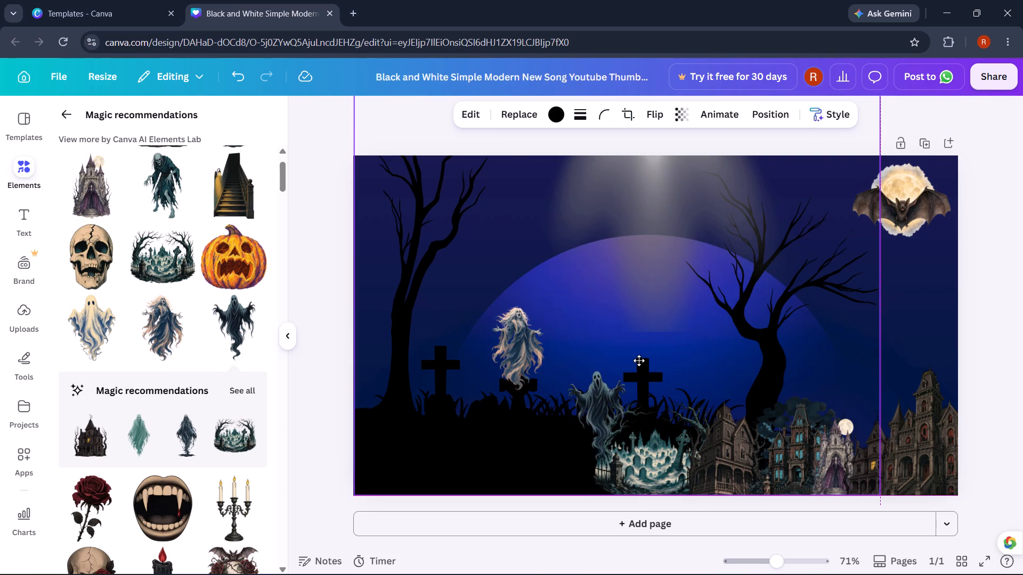
click(604, 385)
drag(603, 388, 652, 324)
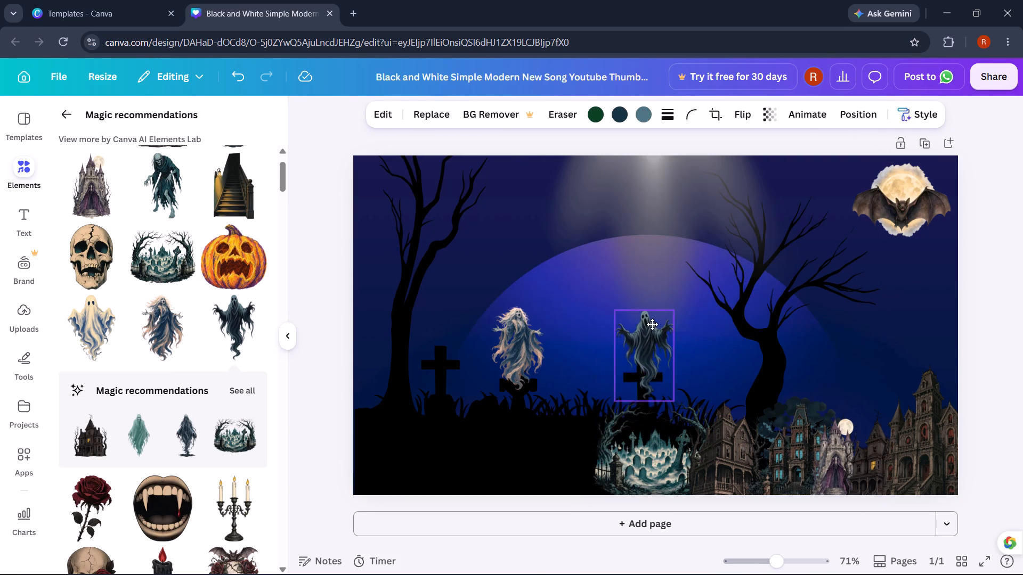
drag(652, 324, 645, 318)
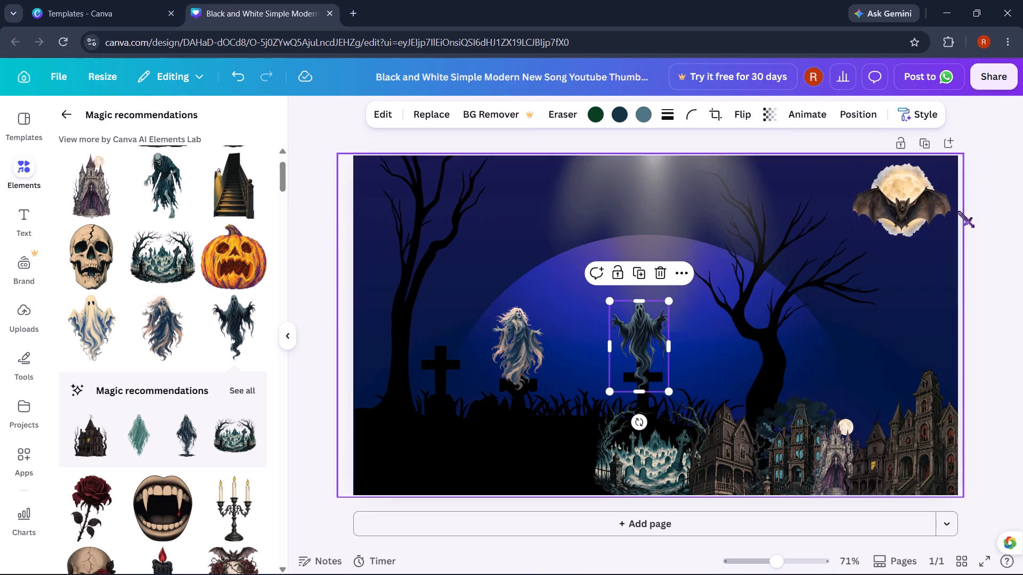
click(985, 223)
Add the pale green robed ghost, shrink it and place it hovering over the cross beside the tall bare tree.
scroll(158, 354, down, 3)
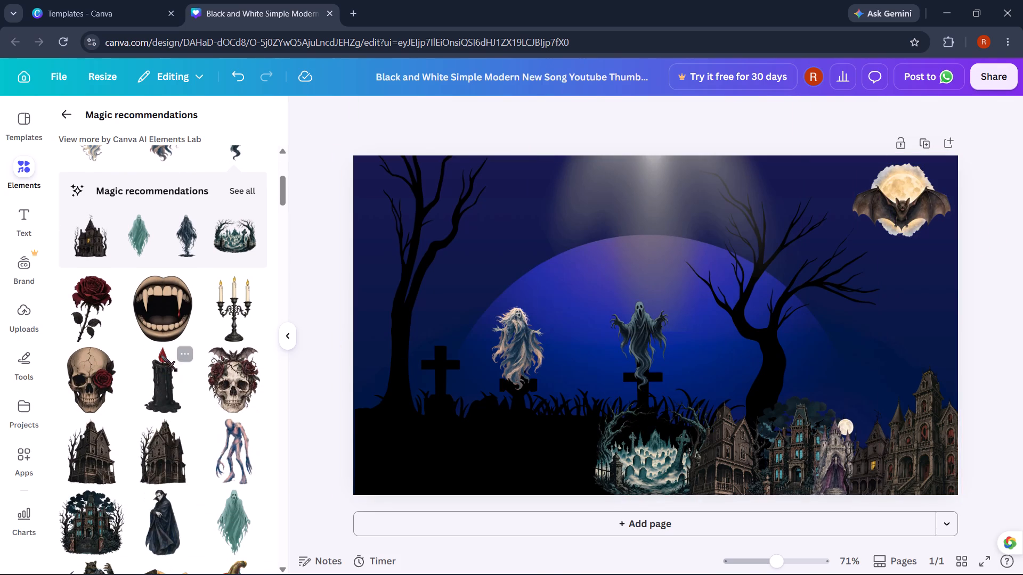
scroll(161, 355, down, 3)
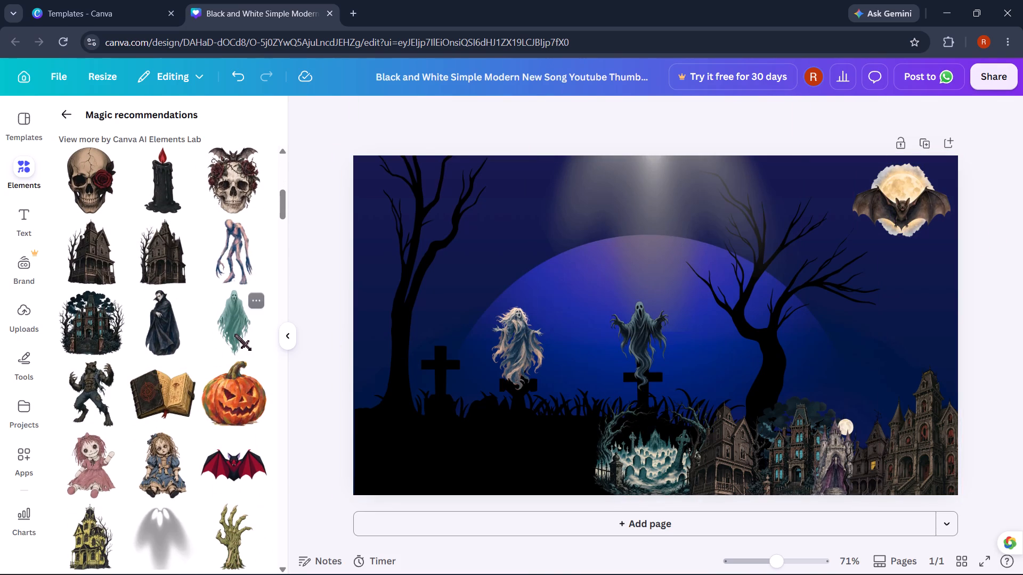
click(236, 331)
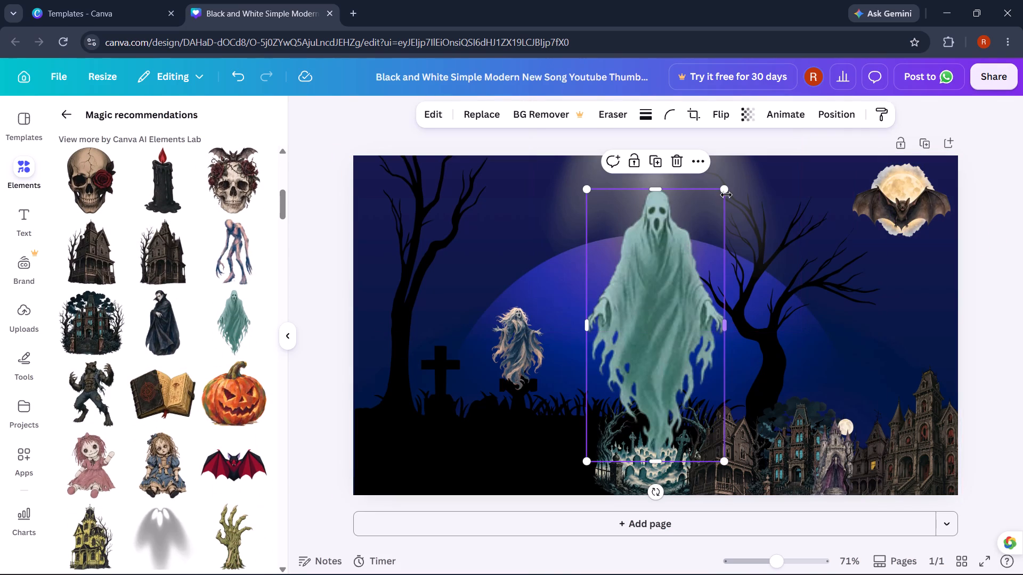
drag(726, 192, 621, 333)
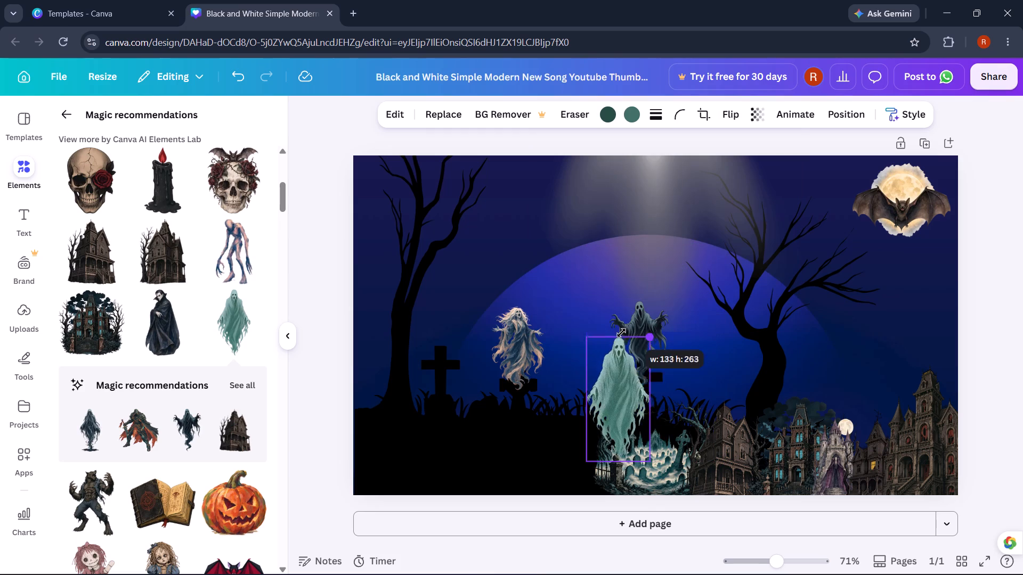
drag(621, 333, 616, 368)
drag(604, 397, 501, 348)
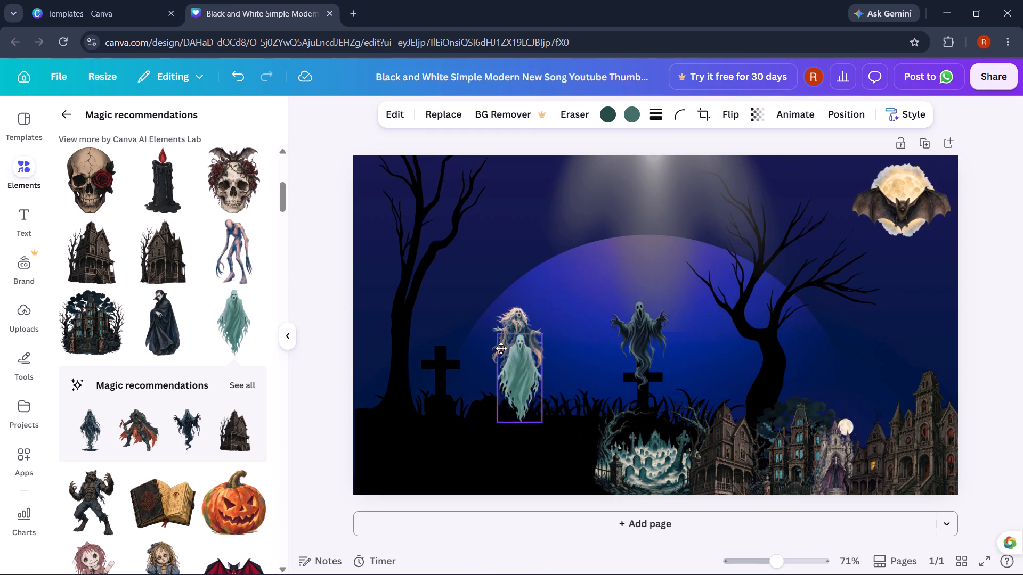
drag(501, 348, 436, 311)
click(1022, 291)
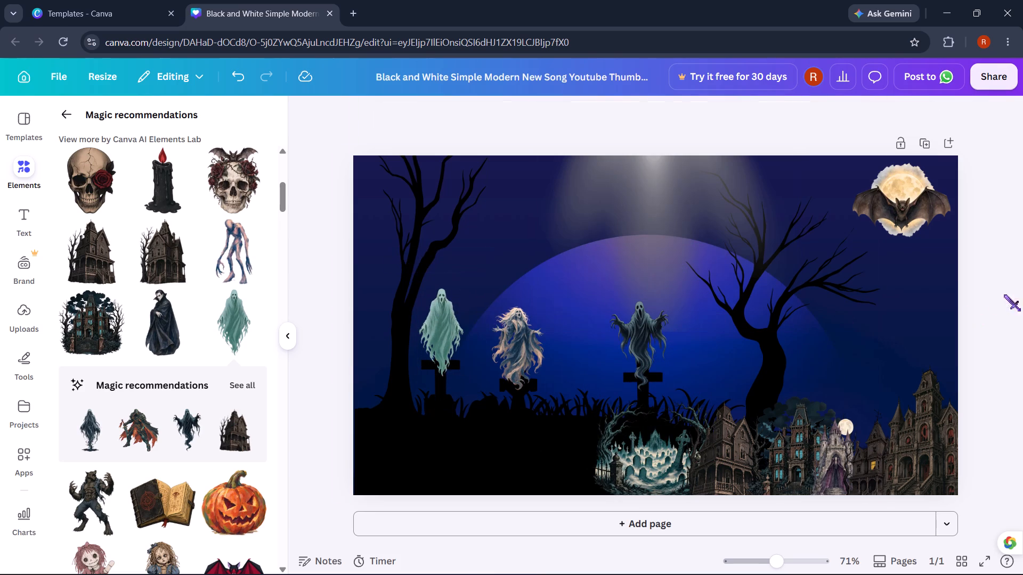
Add the hooded warrior with the red-lined cape, shrink it and place it on the ground at the page's left edge.
scroll(153, 294, down, 2)
click(147, 306)
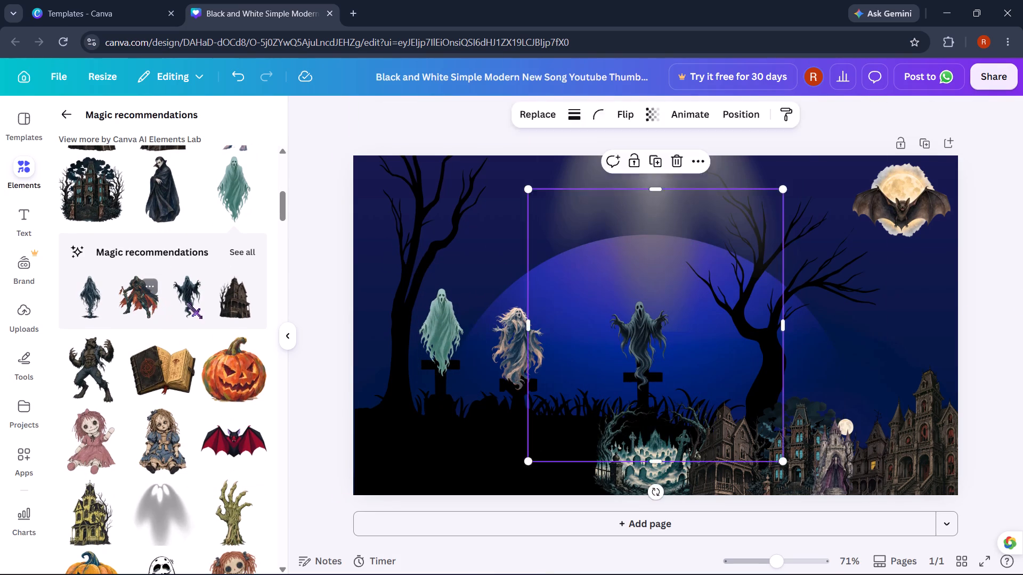
drag(785, 191, 579, 387)
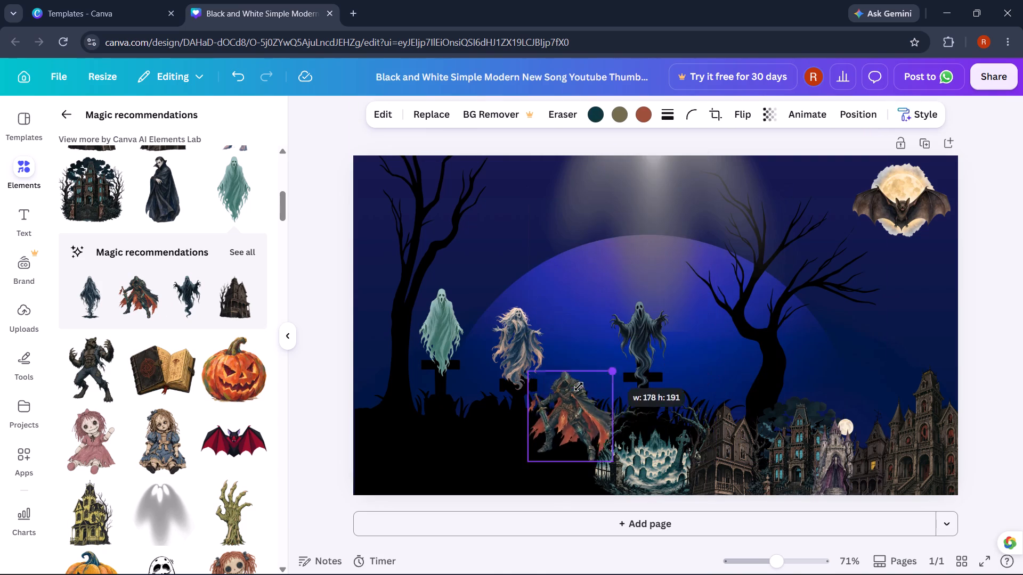
drag(579, 387, 578, 387)
drag(557, 410, 370, 372)
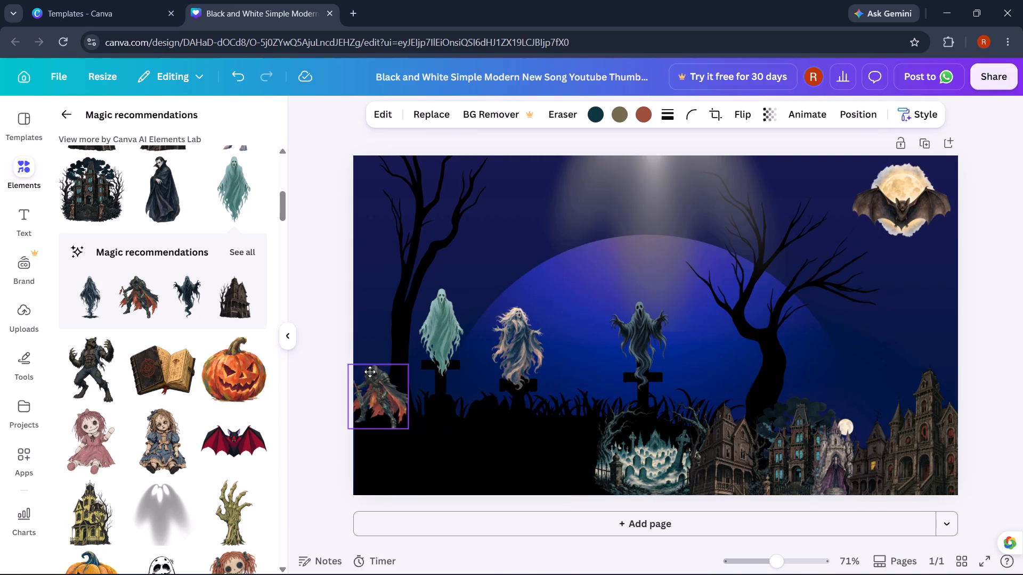
drag(370, 372, 376, 369)
click(992, 239)
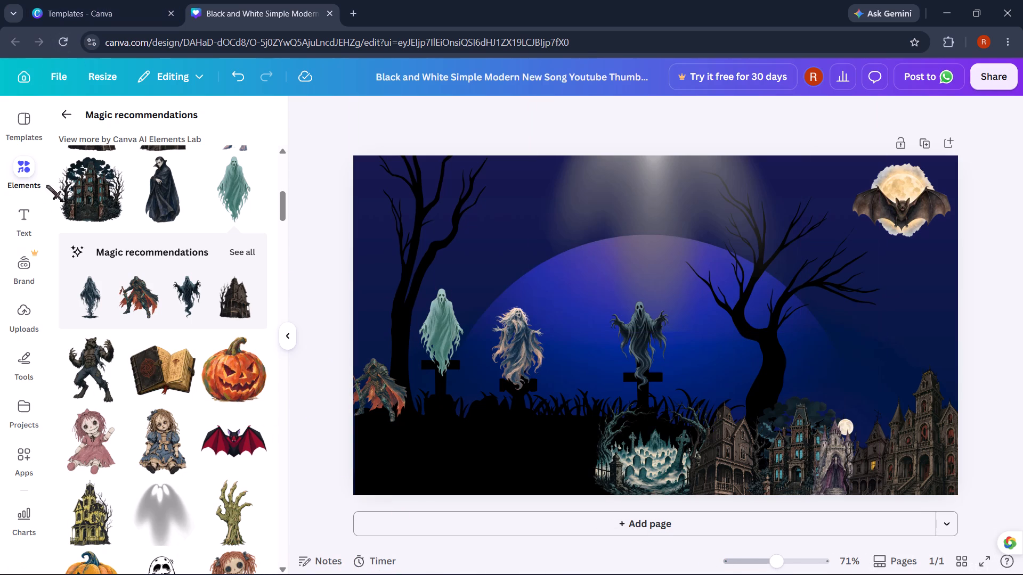
Add the red-winged bat, shrink it and place it in the sky beside the moonlit bat.
click(239, 449)
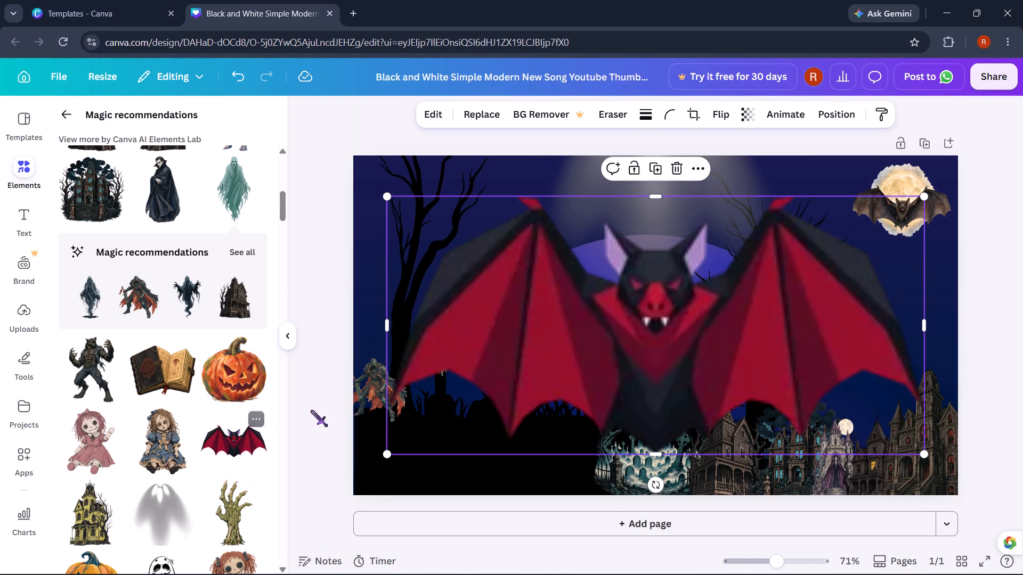
drag(925, 196, 680, 304)
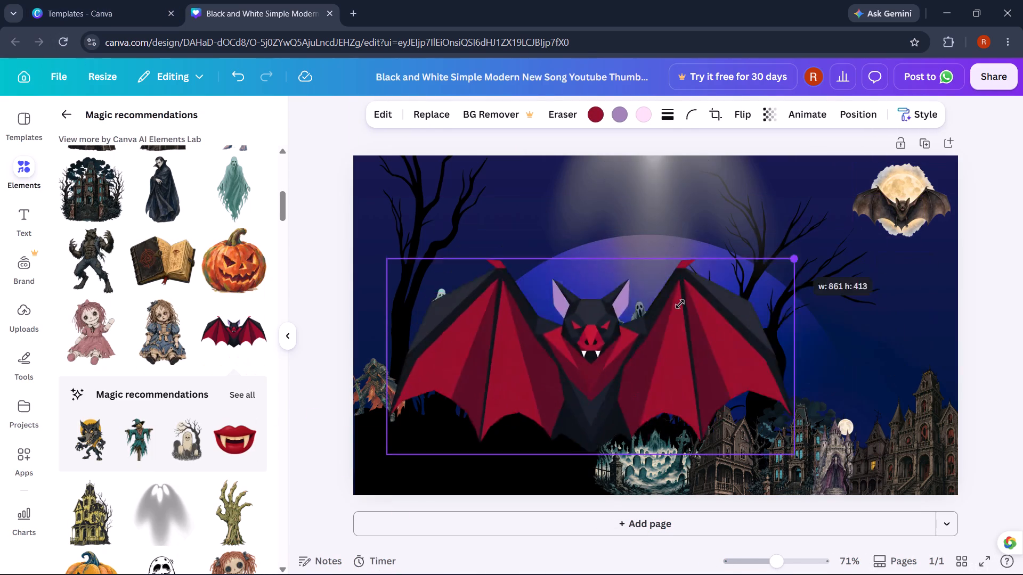
drag(680, 304, 495, 459)
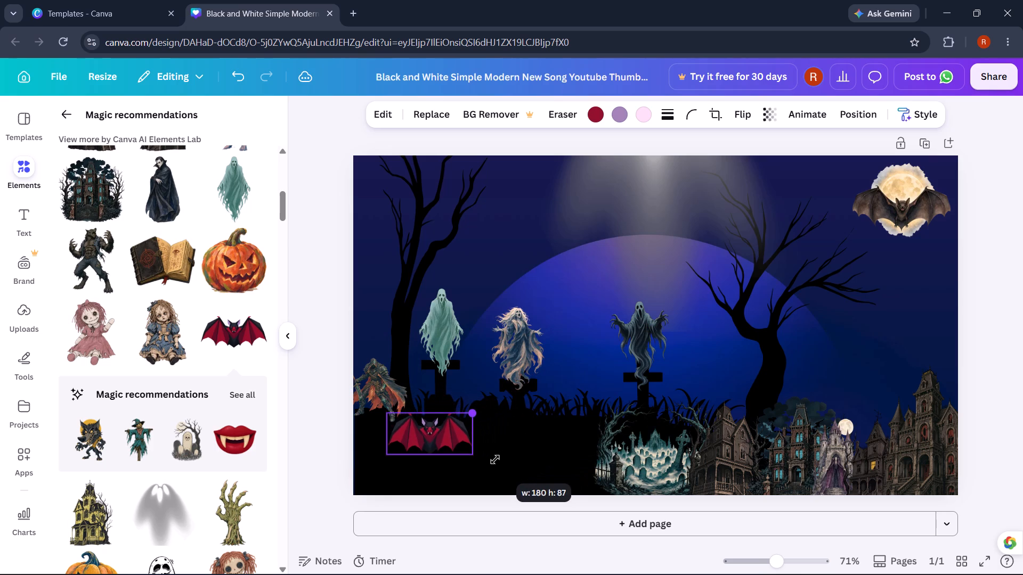
drag(495, 459, 488, 465)
drag(421, 427, 779, 127)
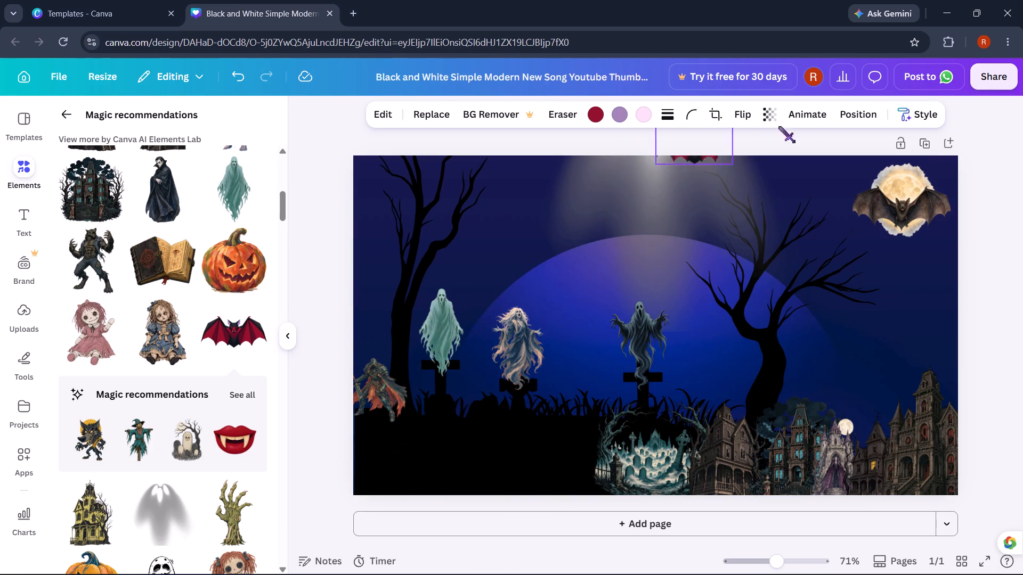
drag(779, 127, 801, 187)
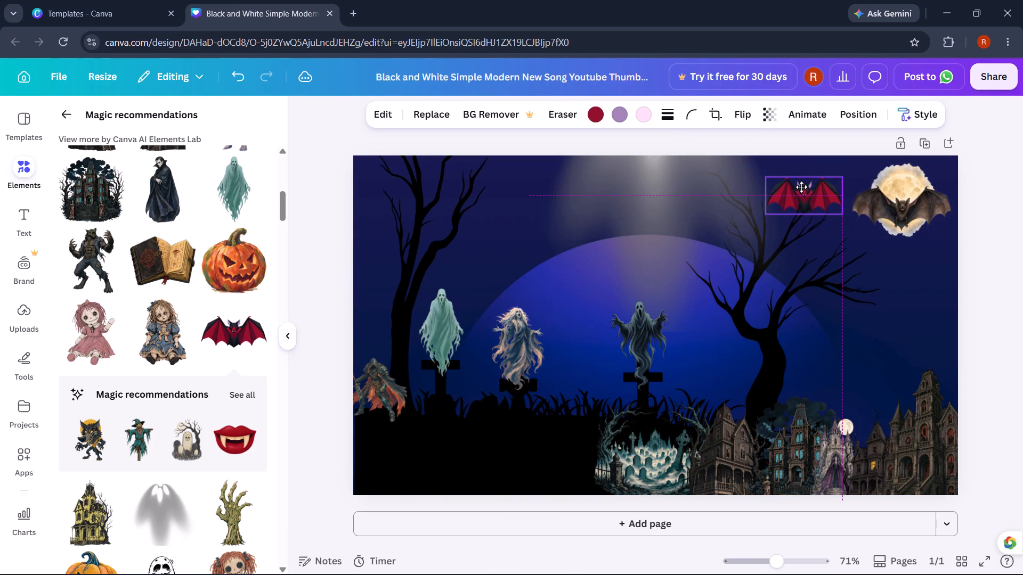
drag(801, 187, 799, 190)
drag(799, 190, 799, 183)
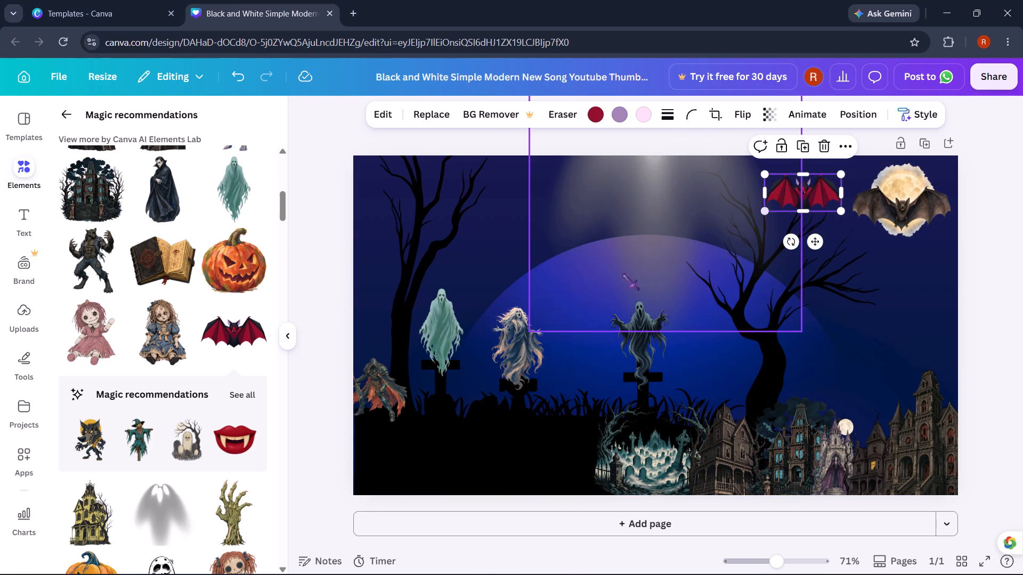
click(1022, 248)
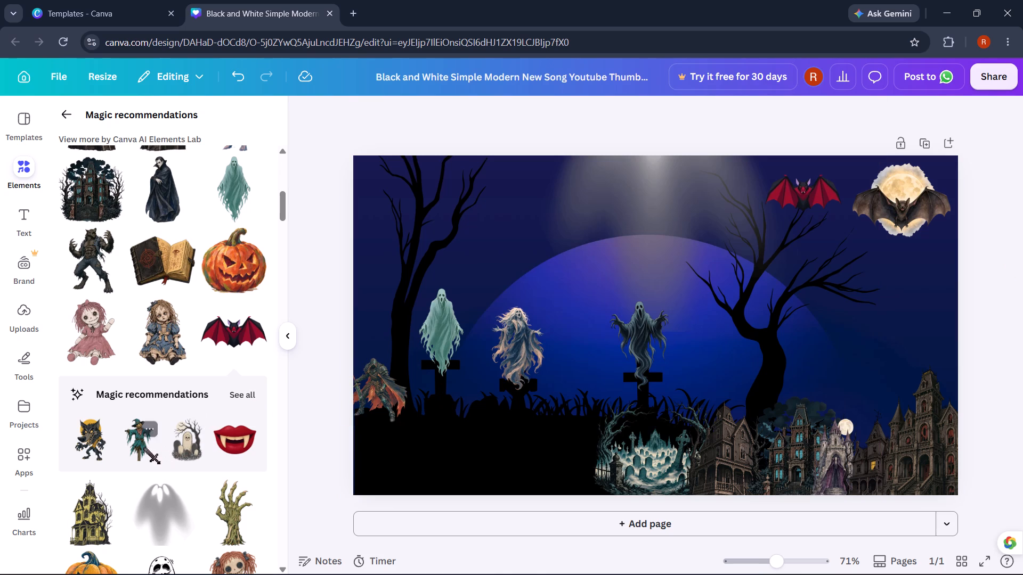
Add the teal-clothed scarecrow with the pointed hat, shrink it and stand it between the middle tombstone and the cross below the dark ghost.
click(131, 440)
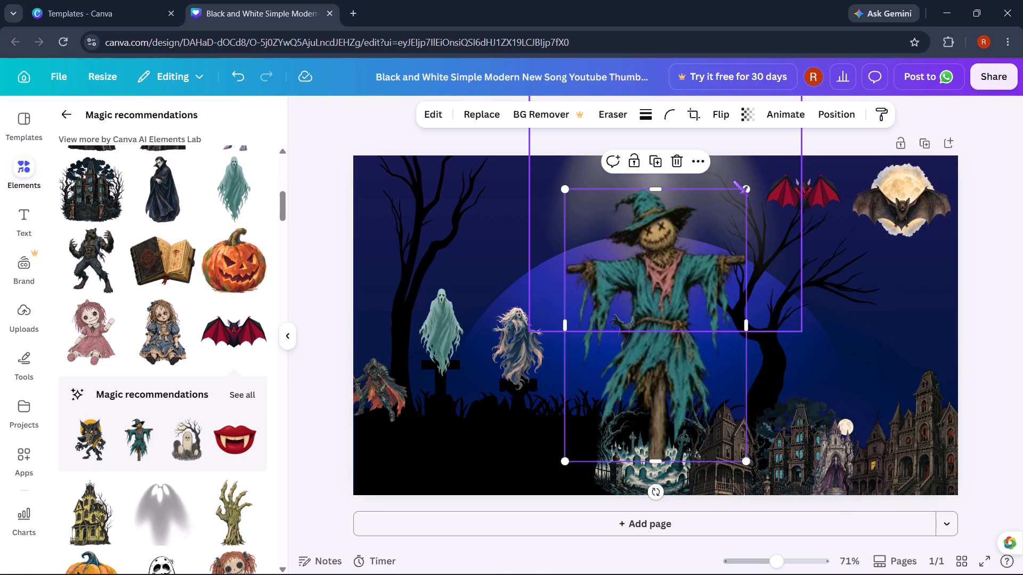
drag(750, 191, 611, 389)
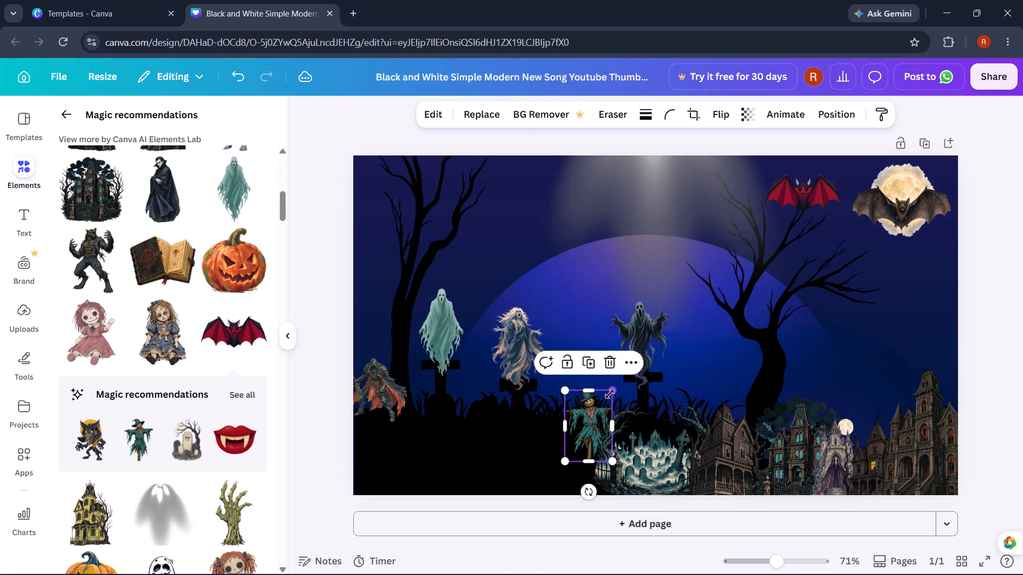
drag(592, 437, 570, 396)
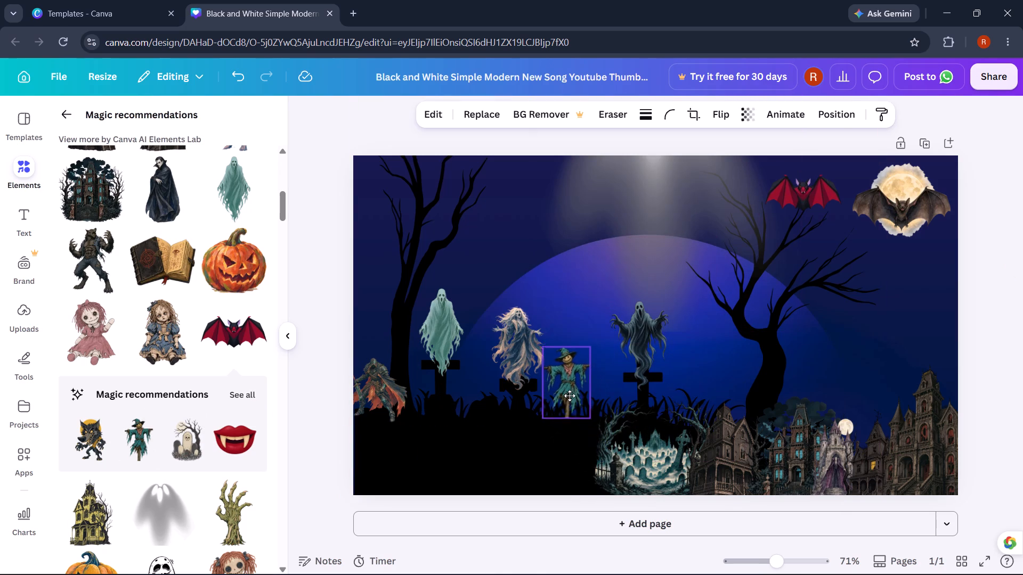
drag(570, 396, 570, 396)
click(1022, 266)
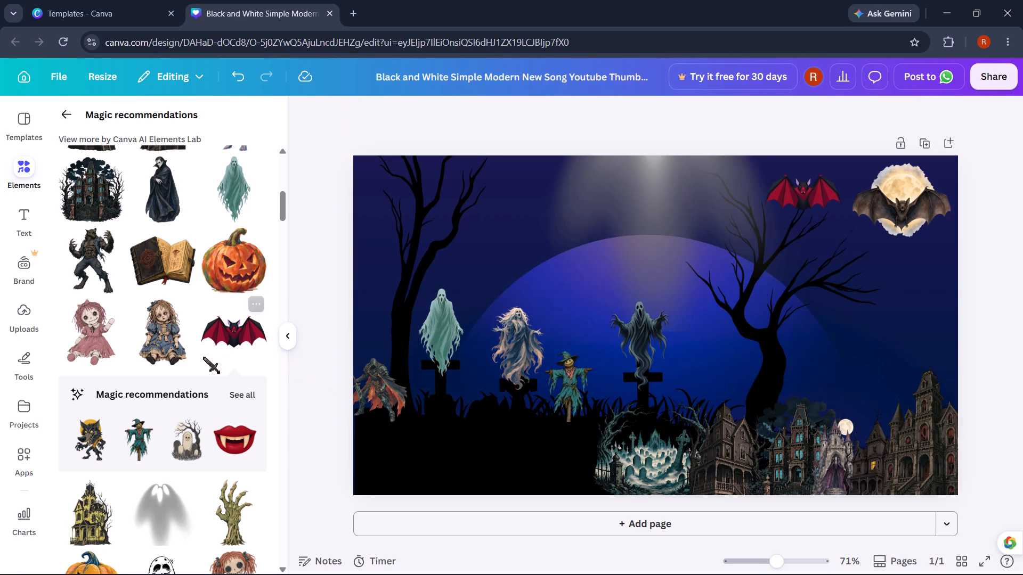
Show the full set of recommended graphics related to the red-winged bat.
click(248, 395)
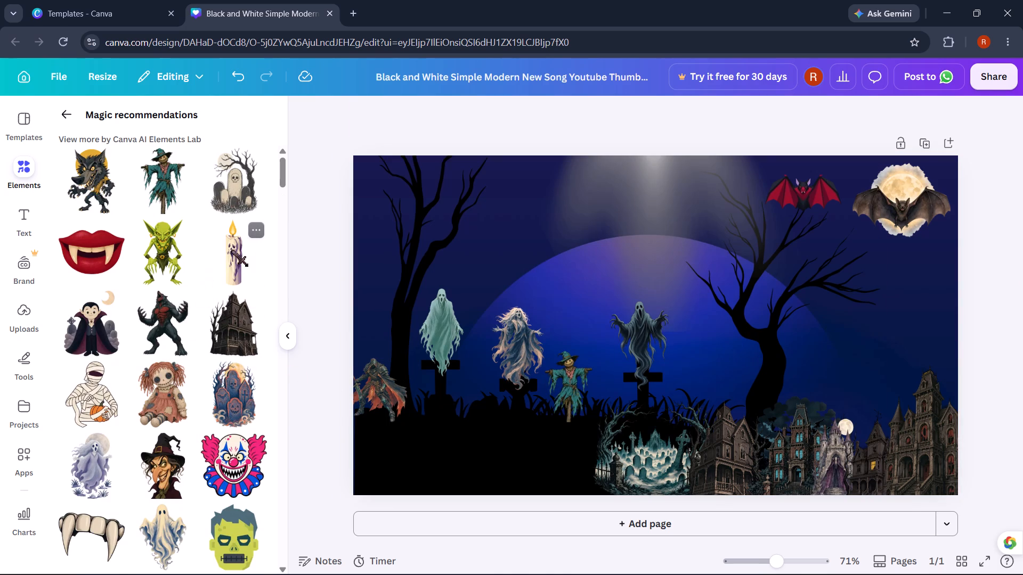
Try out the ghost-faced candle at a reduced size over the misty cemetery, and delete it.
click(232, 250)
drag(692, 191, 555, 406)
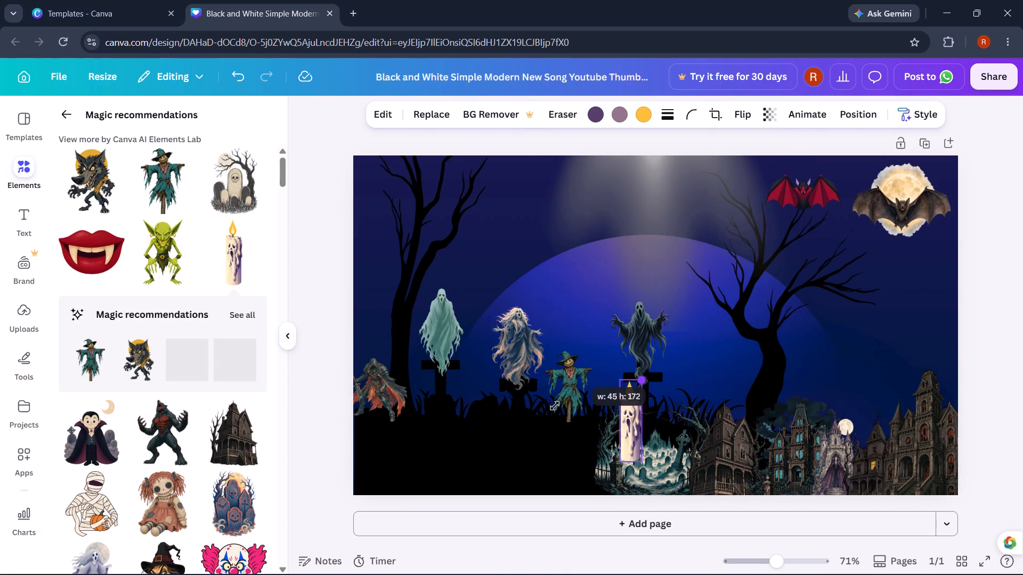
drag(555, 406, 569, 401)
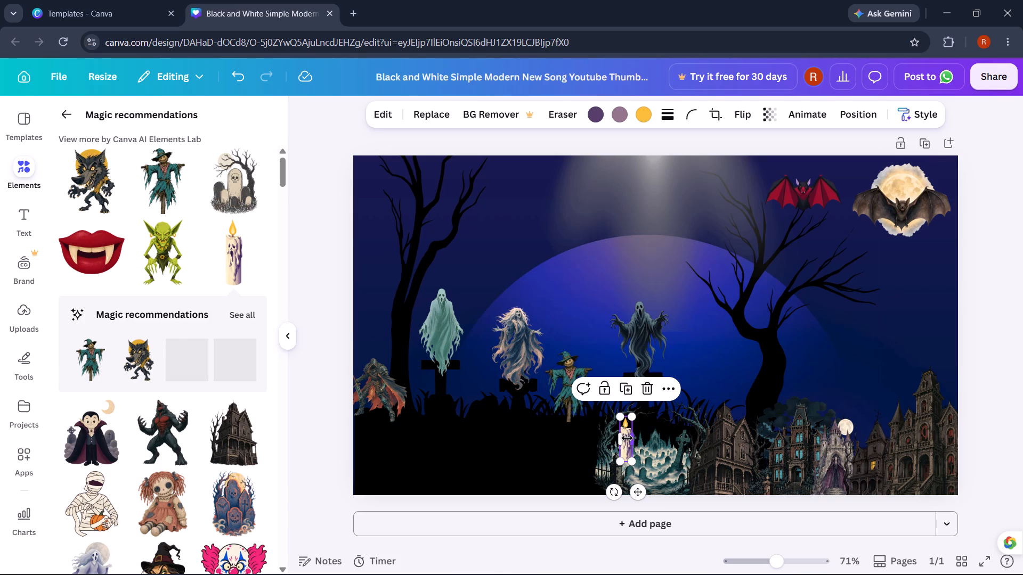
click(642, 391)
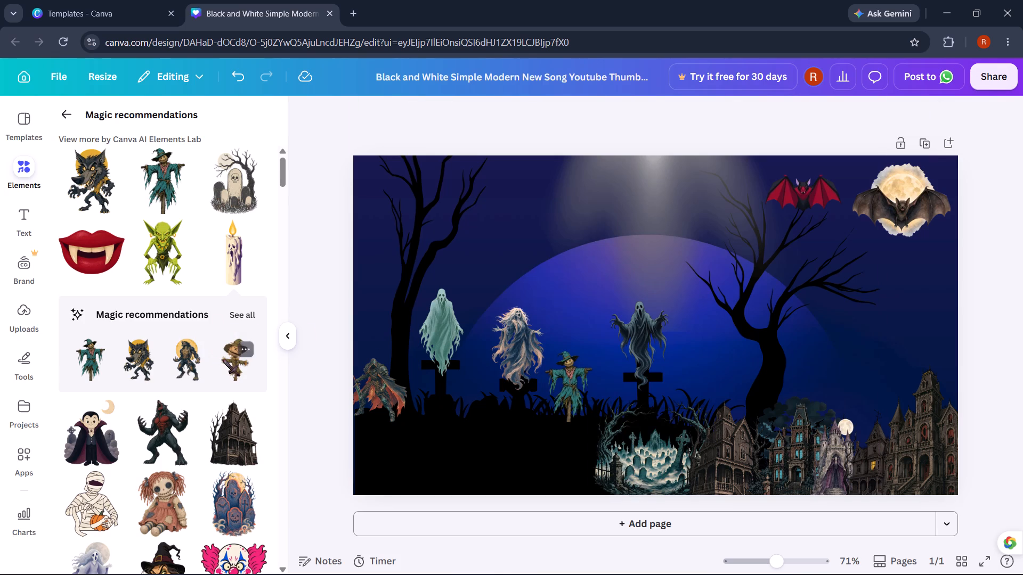
Add the brown straw scarecrow, shrink it and stand it between the green ghost's cross and the middle tombstone.
click(223, 360)
drag(741, 193, 631, 415)
drag(594, 430, 547, 420)
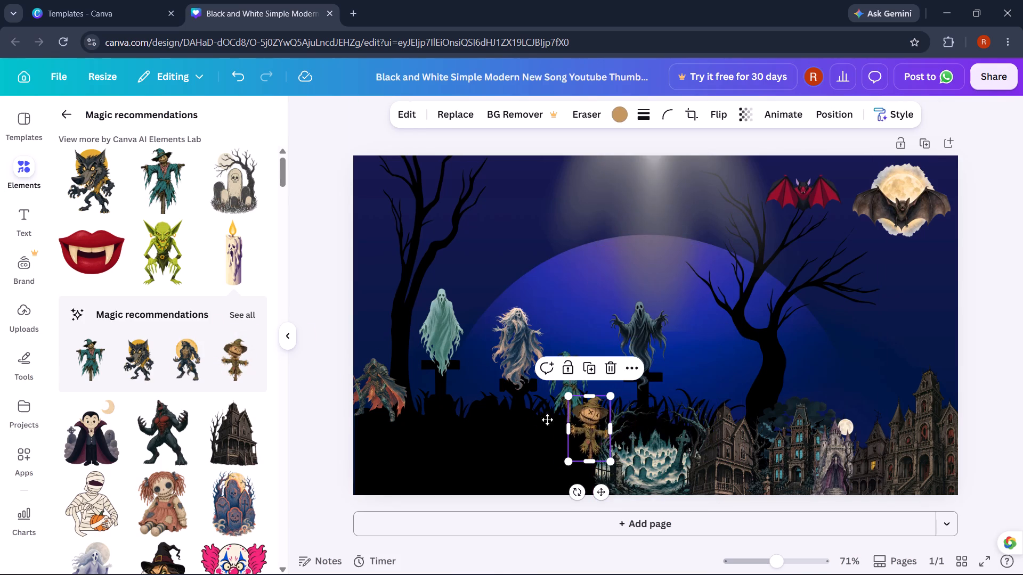
drag(547, 420, 476, 402)
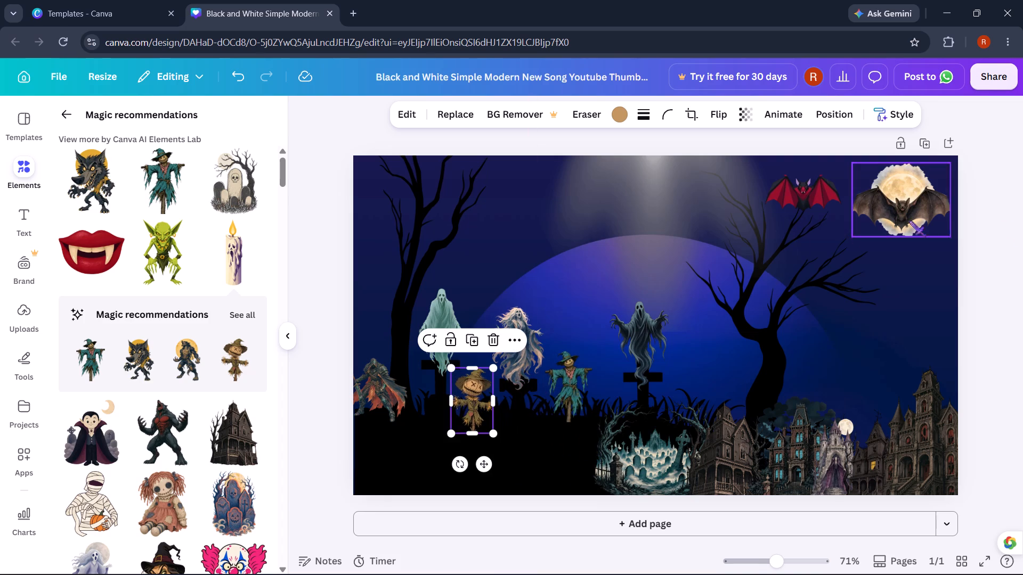
drag(1021, 231, 1019, 235)
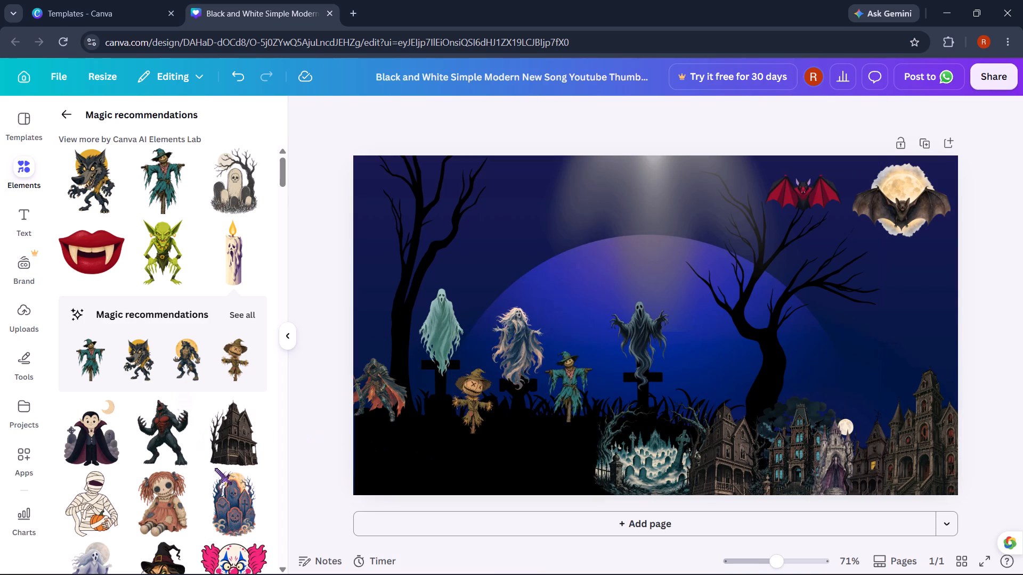
Add the purple tombstone cluster with the orange moon, shrink it and place it between the two scarecrows.
click(224, 483)
drag(745, 193, 632, 384)
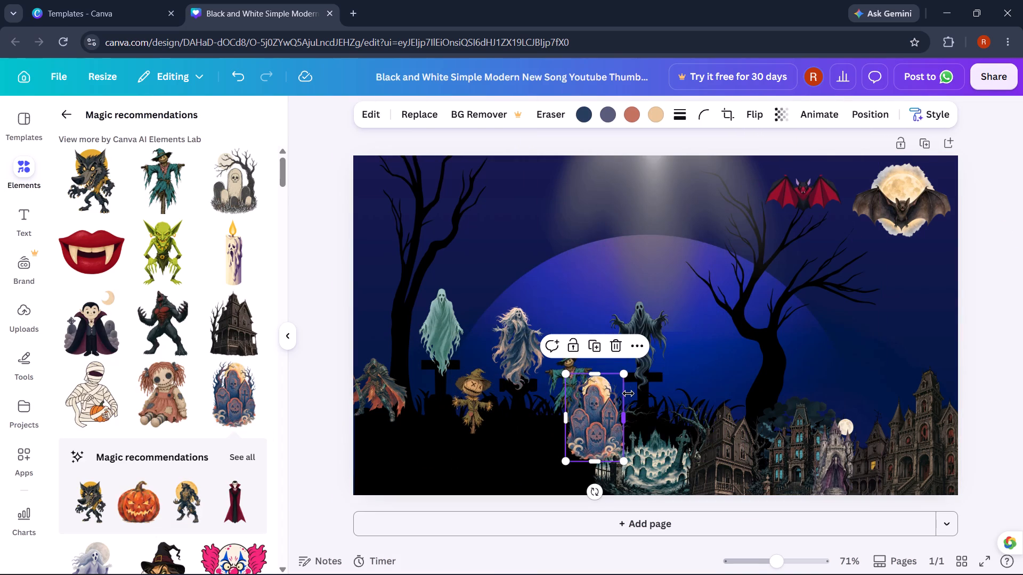
drag(600, 412, 587, 410)
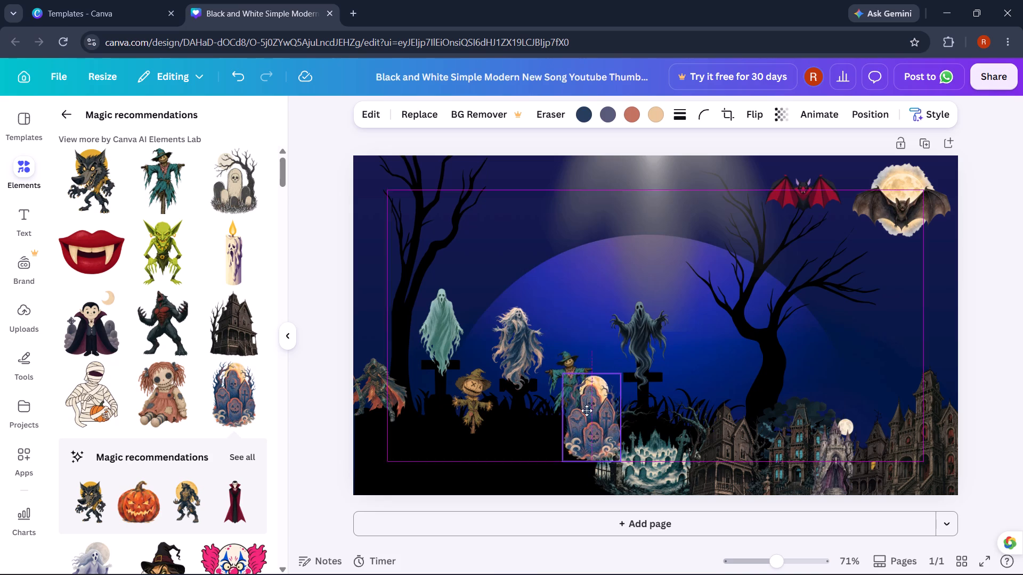
drag(587, 410, 540, 404)
click(1022, 242)
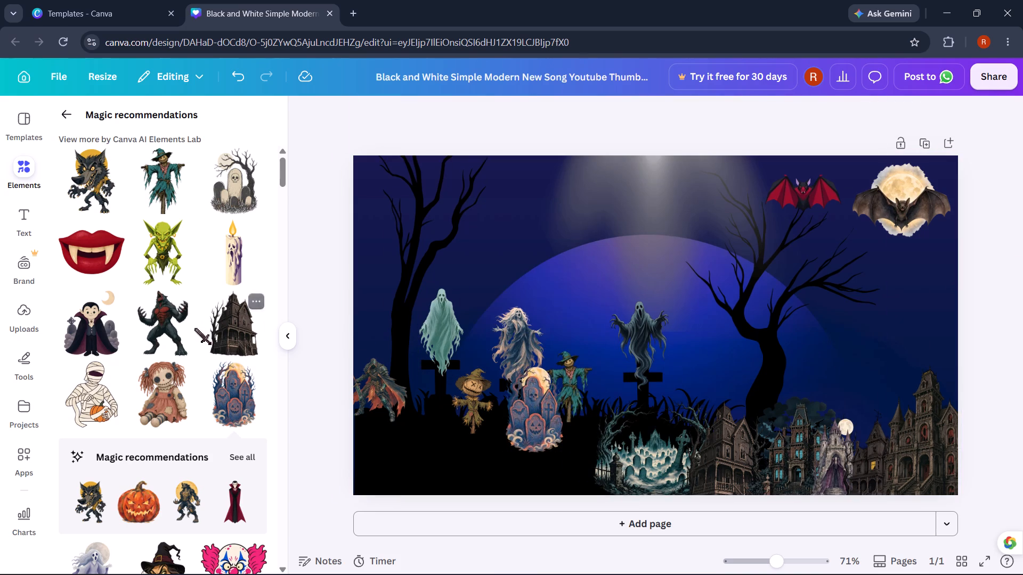
Add the skull tombstones with the bare tree and moon, move them to the page's lower-left corner and shrink them.
click(249, 202)
drag(687, 224, 494, 236)
drag(557, 201, 458, 346)
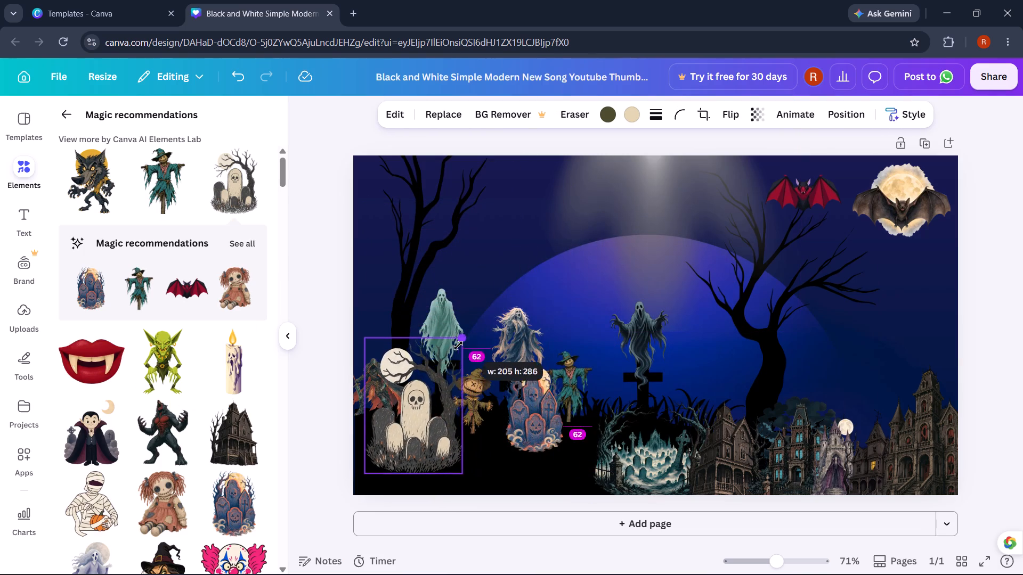
drag(458, 346, 450, 365)
click(425, 404)
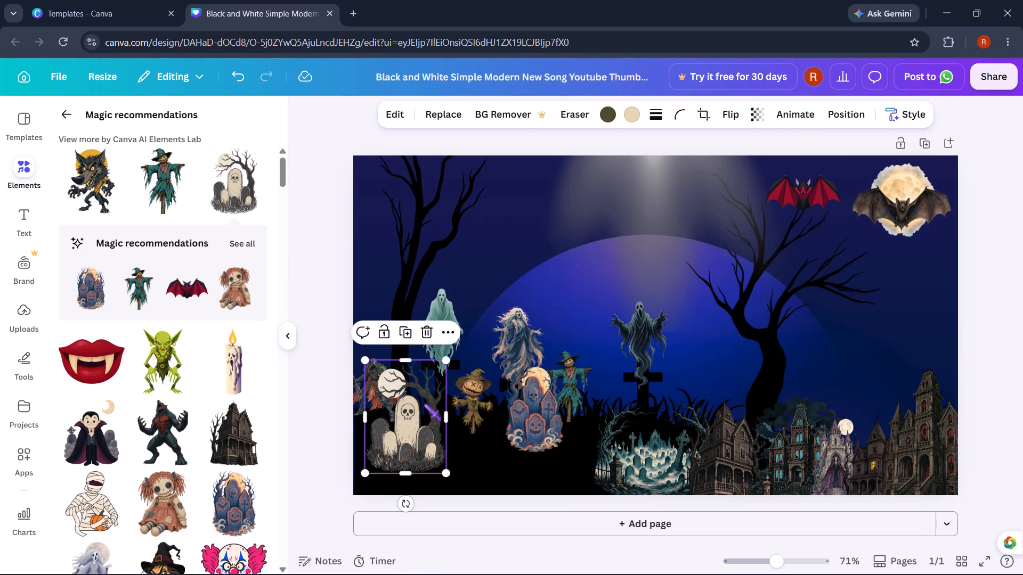
click(1022, 220)
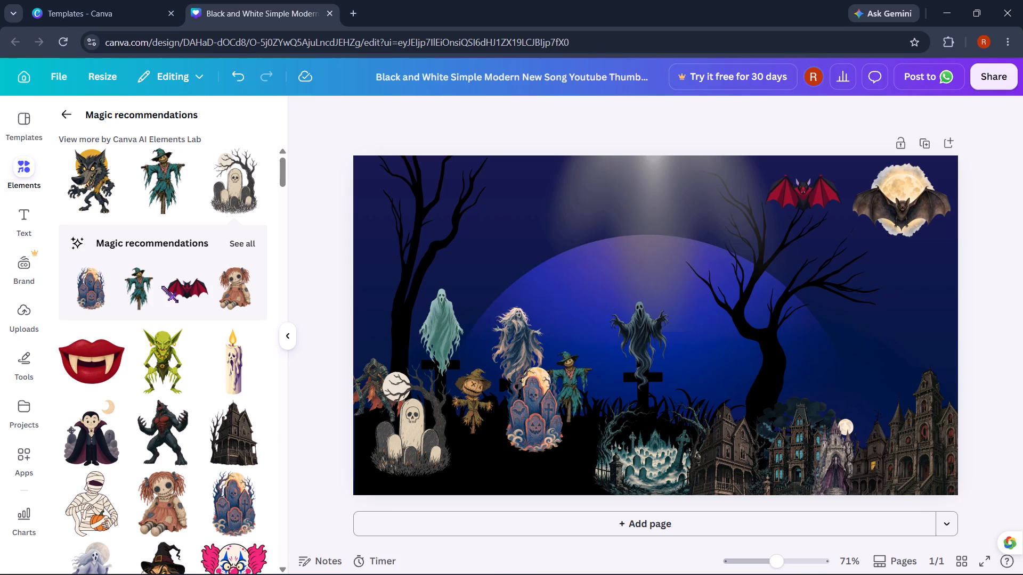
Add the blue haunted house with the lit window, shrink it and place it at the page's lower edge beside the misty cemetery.
scroll(162, 286, down, 6)
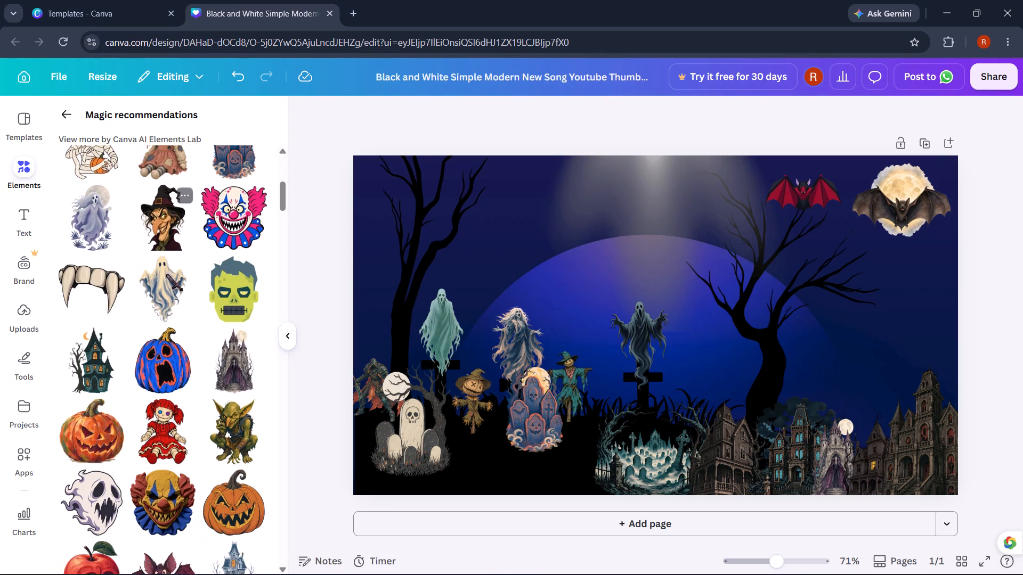
scroll(166, 275, down, 4)
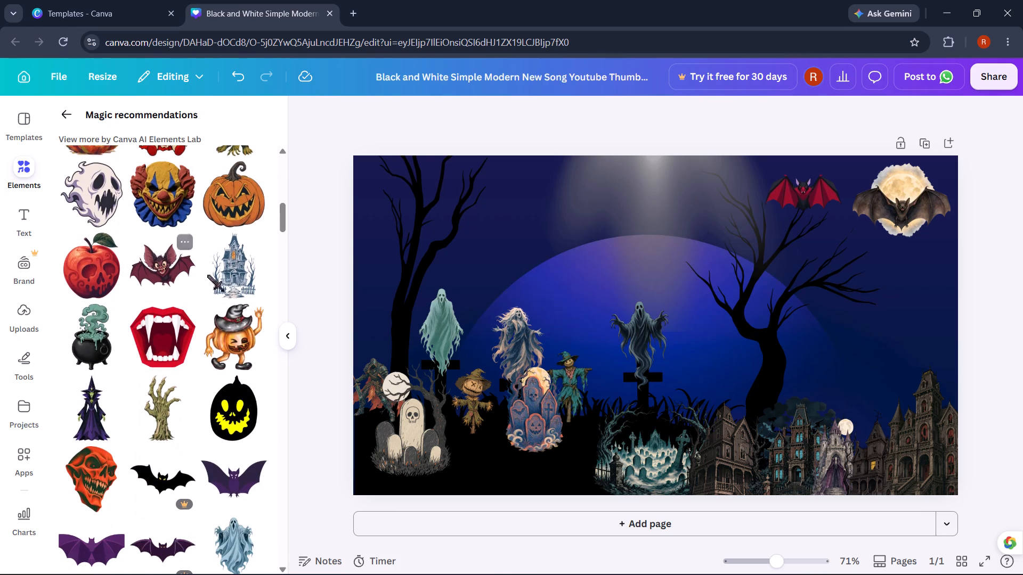
click(234, 259)
drag(629, 278, 616, 303)
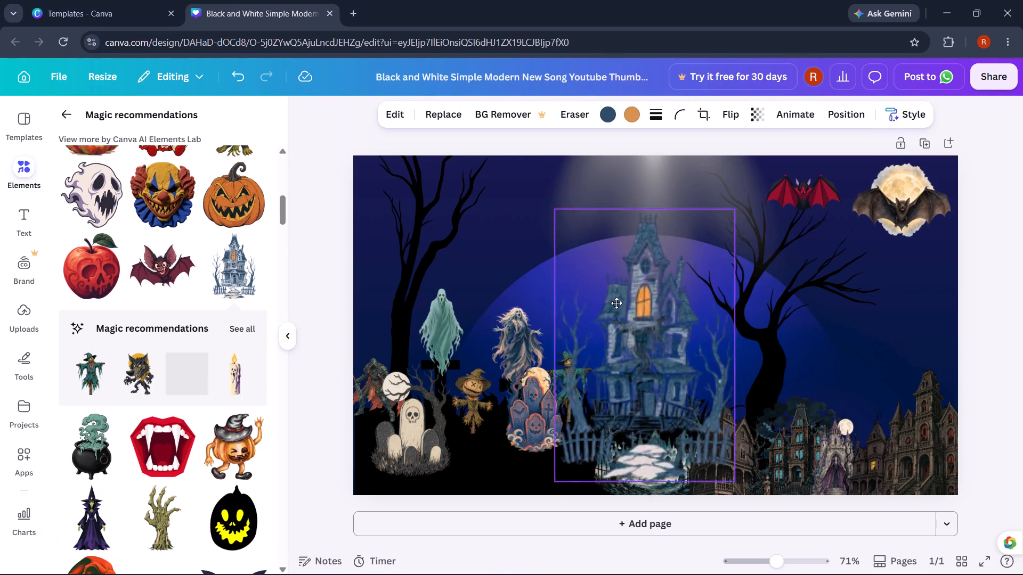
drag(616, 303, 611, 311)
drag(721, 224, 718, 228)
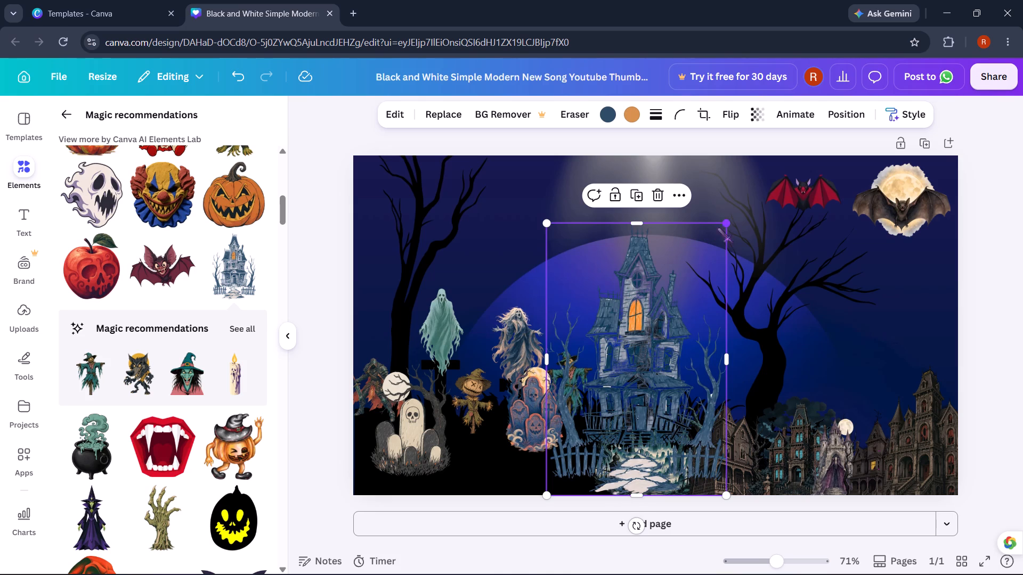
drag(718, 228, 598, 387)
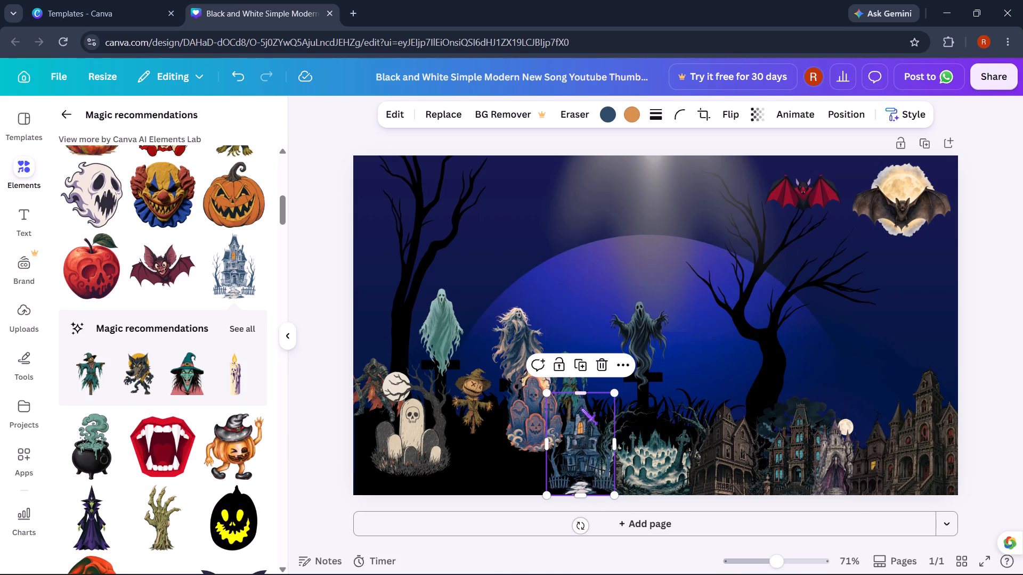
drag(581, 408, 589, 415)
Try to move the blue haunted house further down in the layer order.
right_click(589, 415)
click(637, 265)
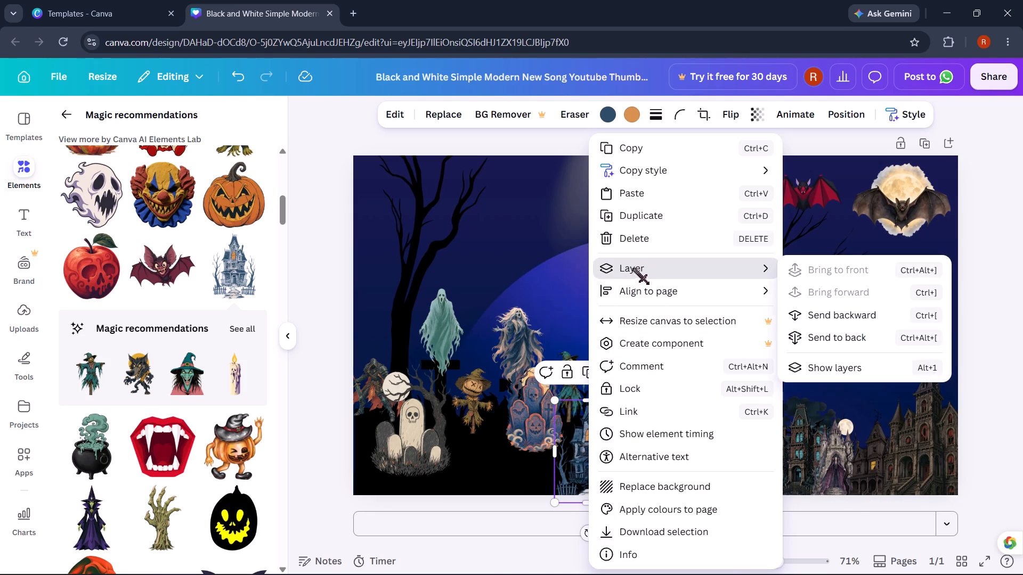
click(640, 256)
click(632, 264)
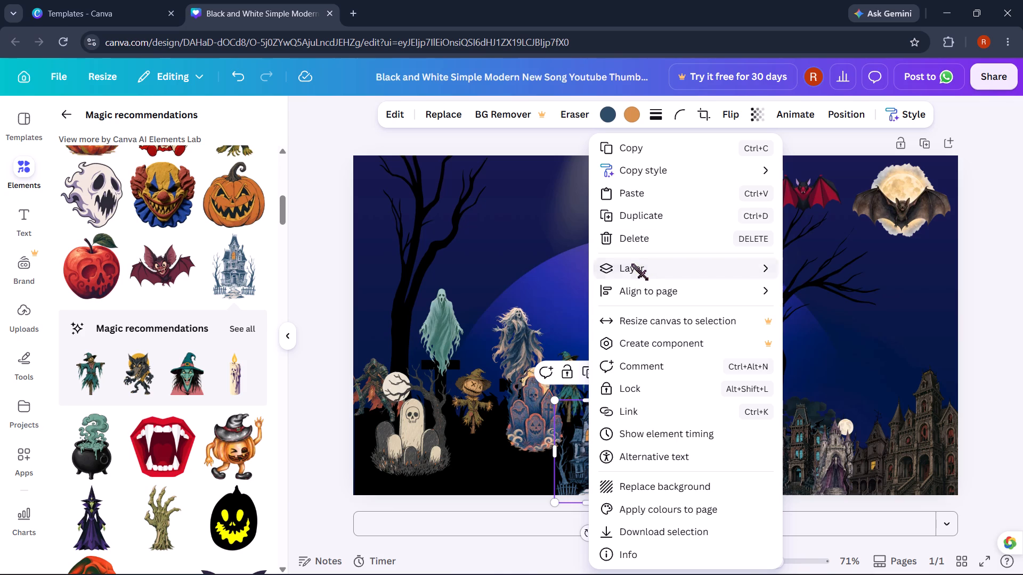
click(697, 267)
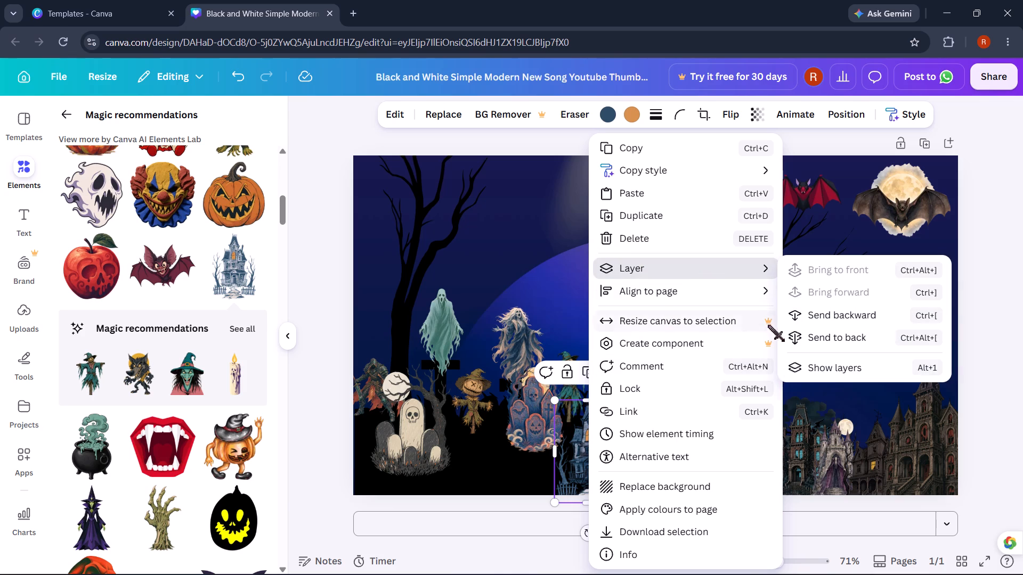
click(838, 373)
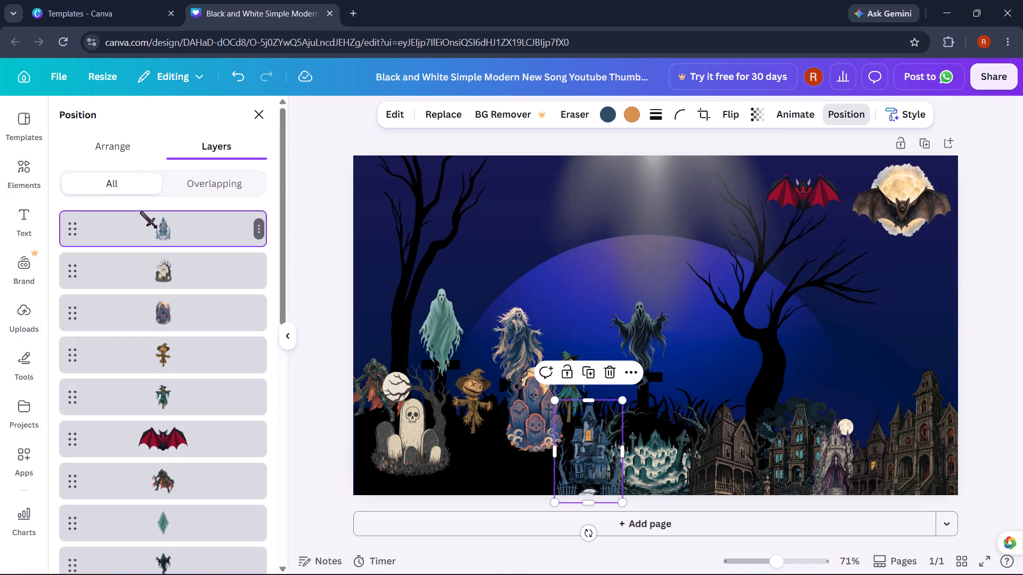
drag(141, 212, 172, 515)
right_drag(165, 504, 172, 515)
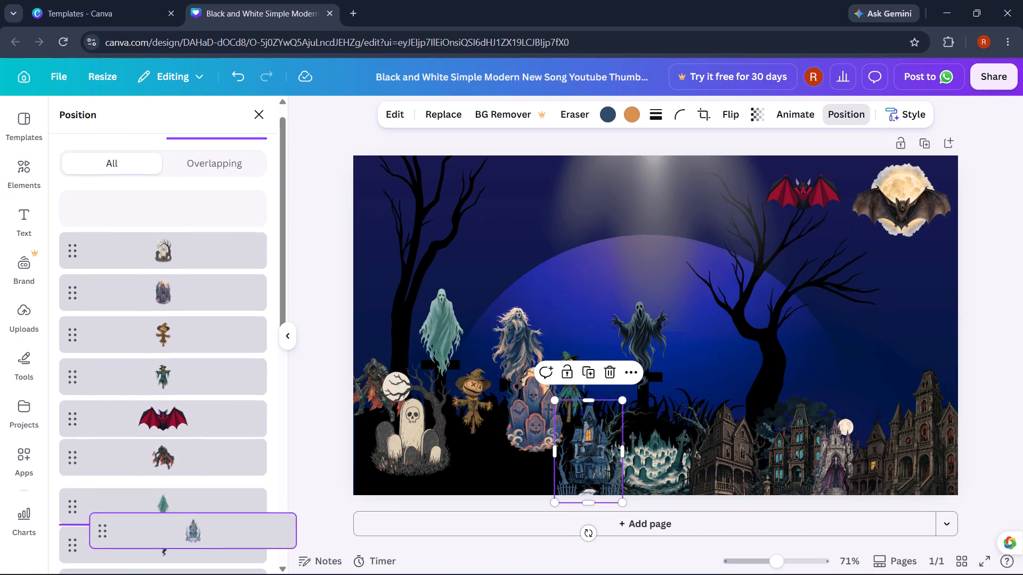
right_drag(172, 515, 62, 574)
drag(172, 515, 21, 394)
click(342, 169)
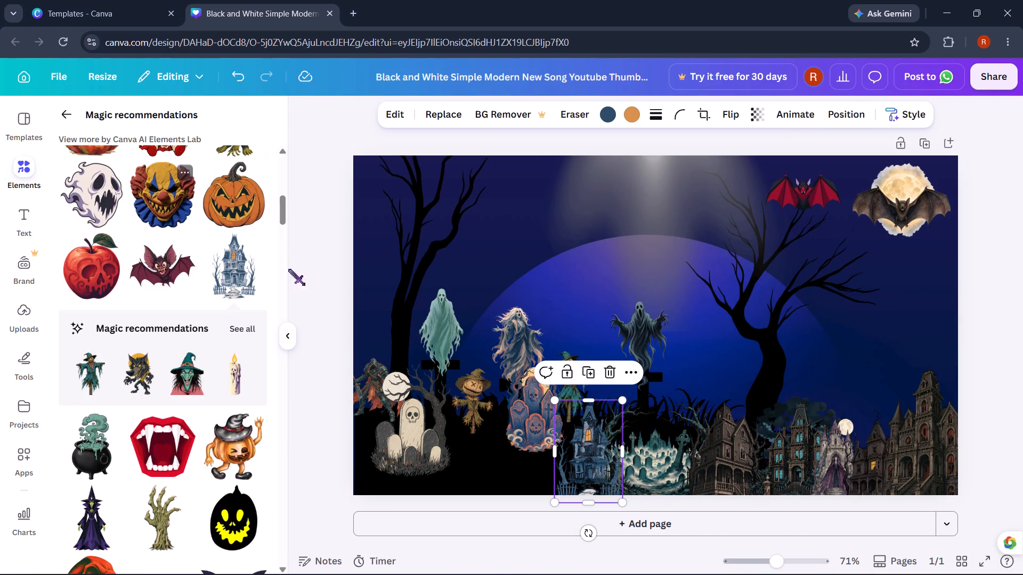
Move the blue haunted house directly beneath the misty cemetery in the layer order and nudge it slightly towards the purple tombstones.
right_drag(592, 441, 591, 436)
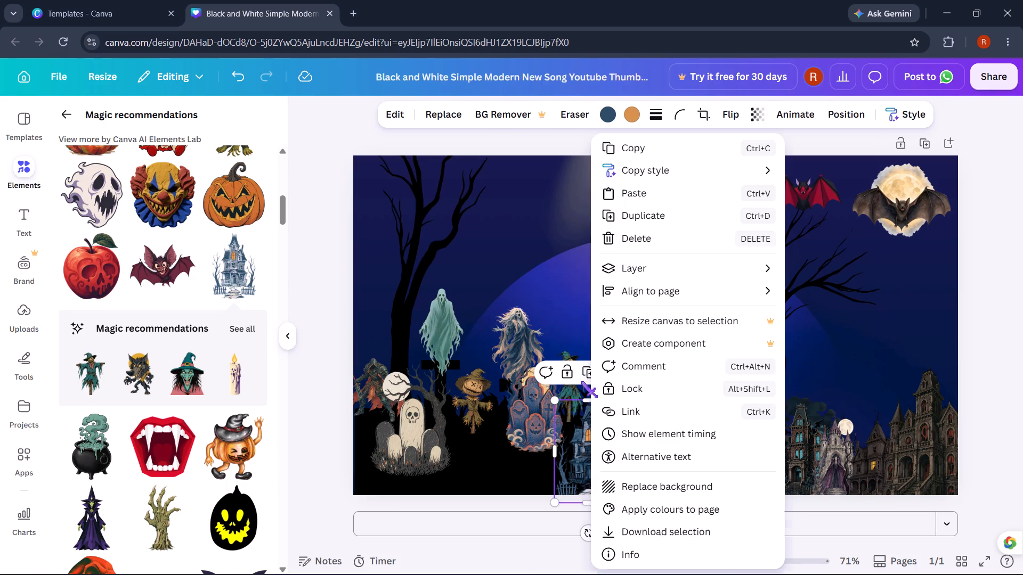
click(610, 262)
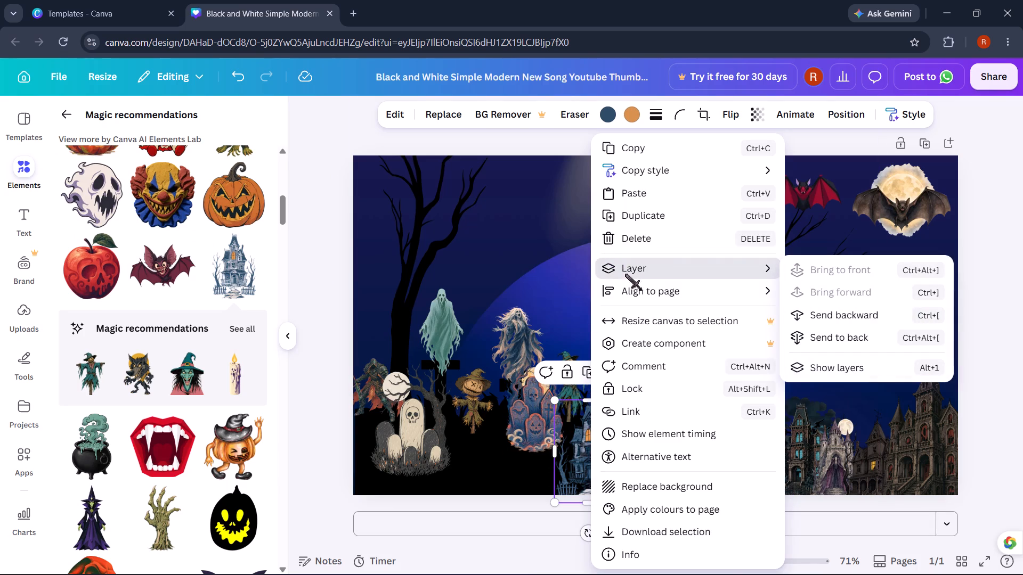
click(823, 375)
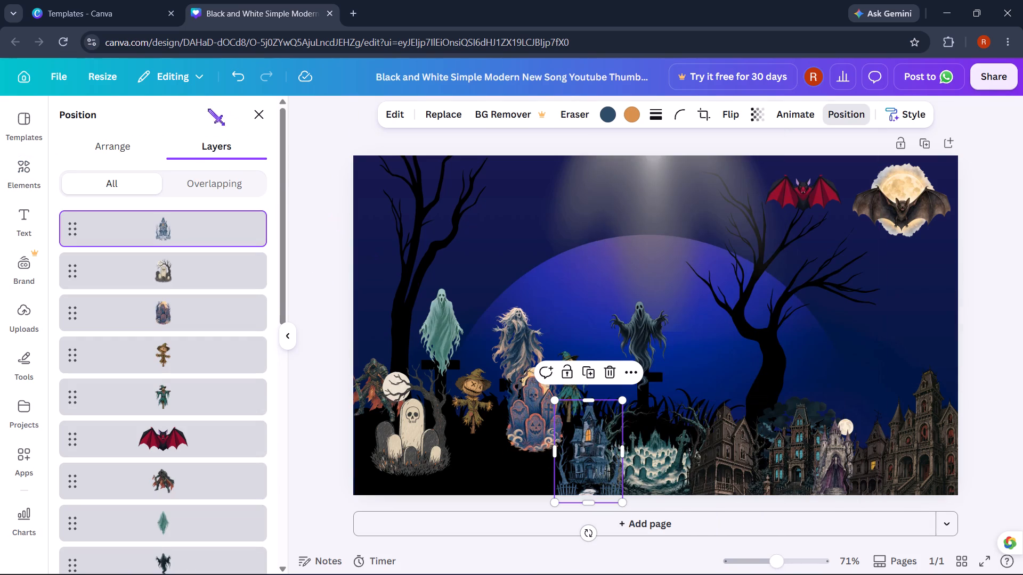
drag(166, 224, 137, 566)
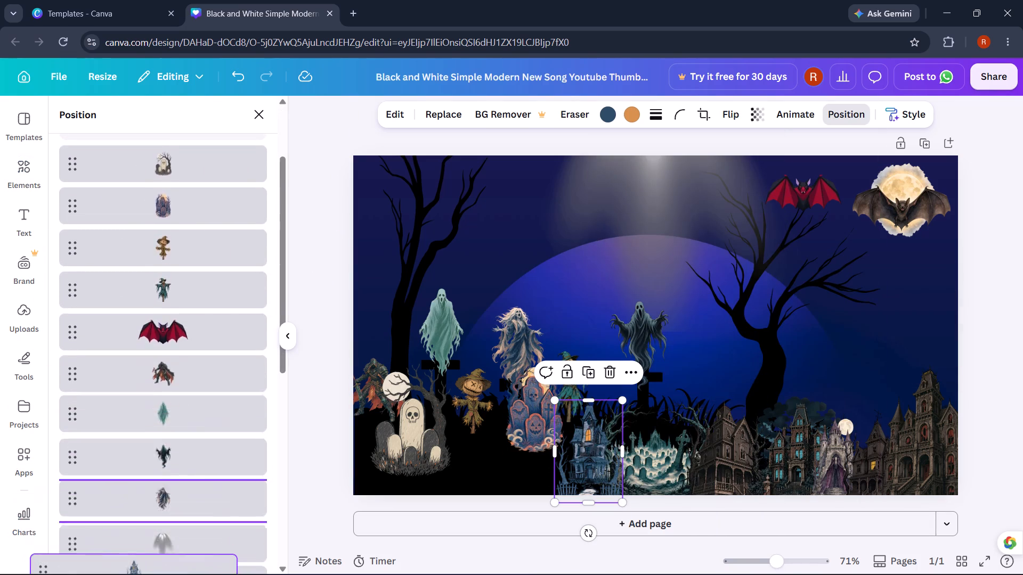
drag(137, 566, 169, 406)
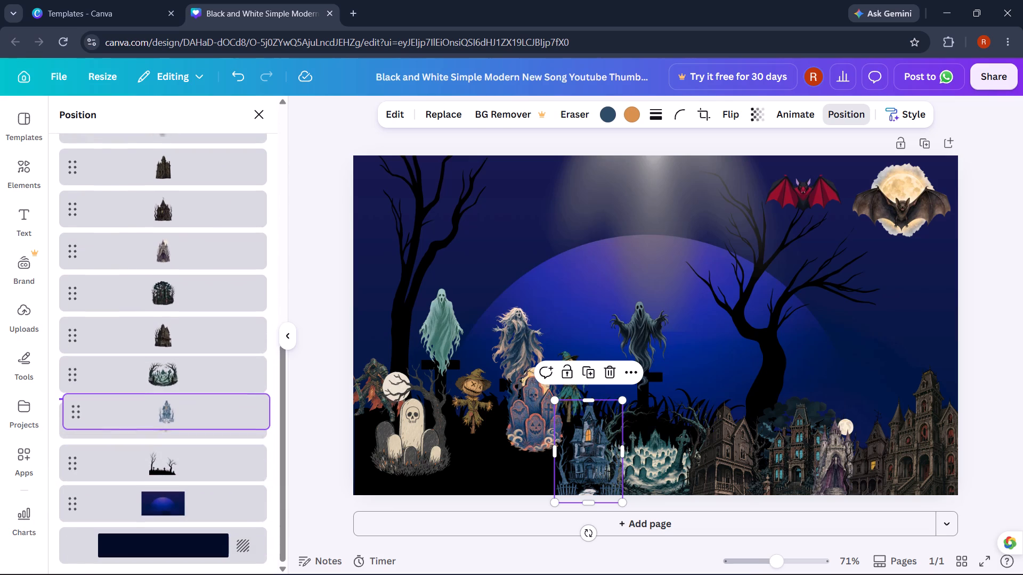
drag(169, 406, 170, 406)
click(1022, 334)
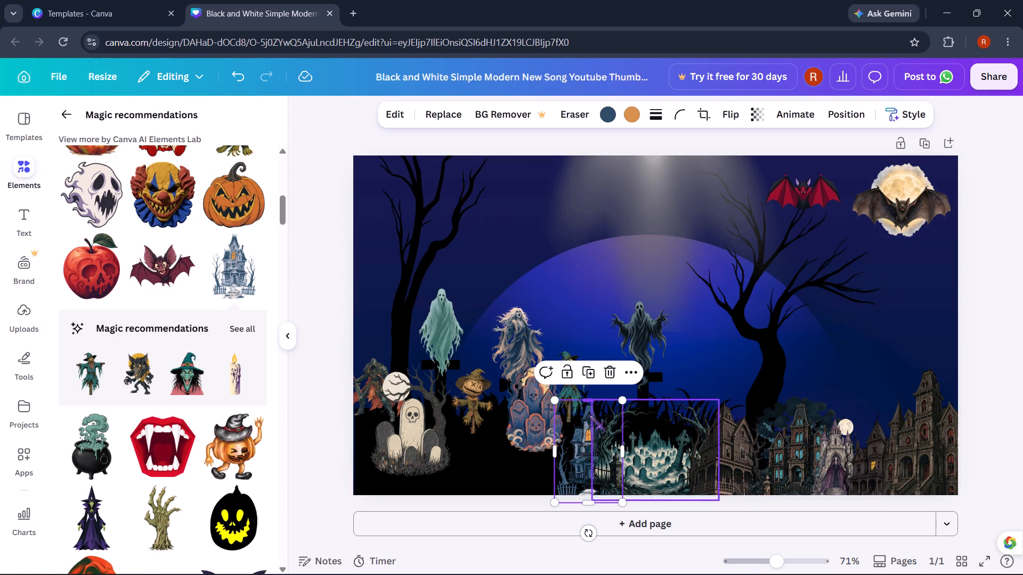
drag(576, 425, 571, 427)
click(977, 322)
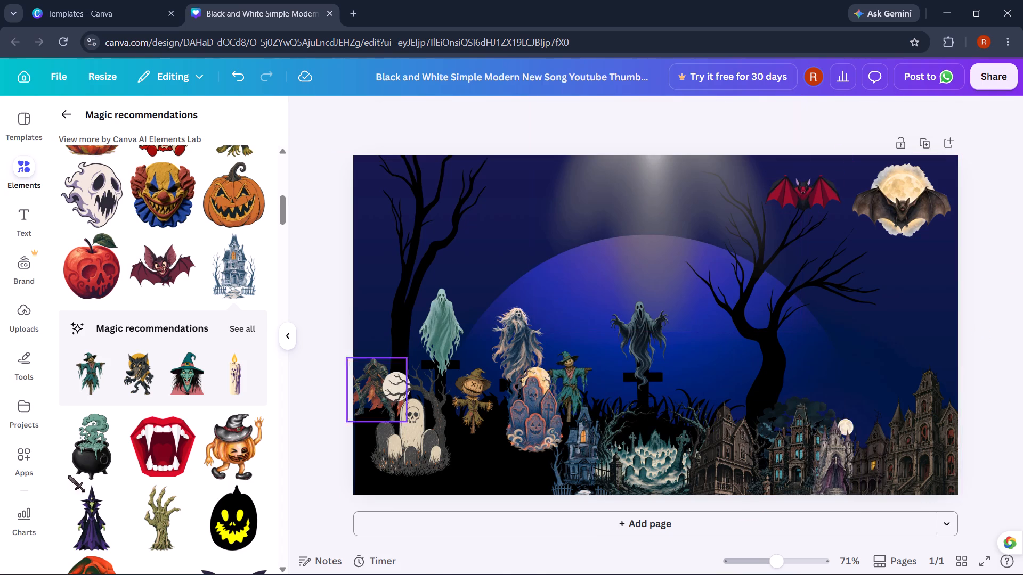
Add the brown standing werewolf, shrink it and stand it at the page's lower edge between the skull tombstones and the purple tombstones.
scroll(147, 459, down, 6)
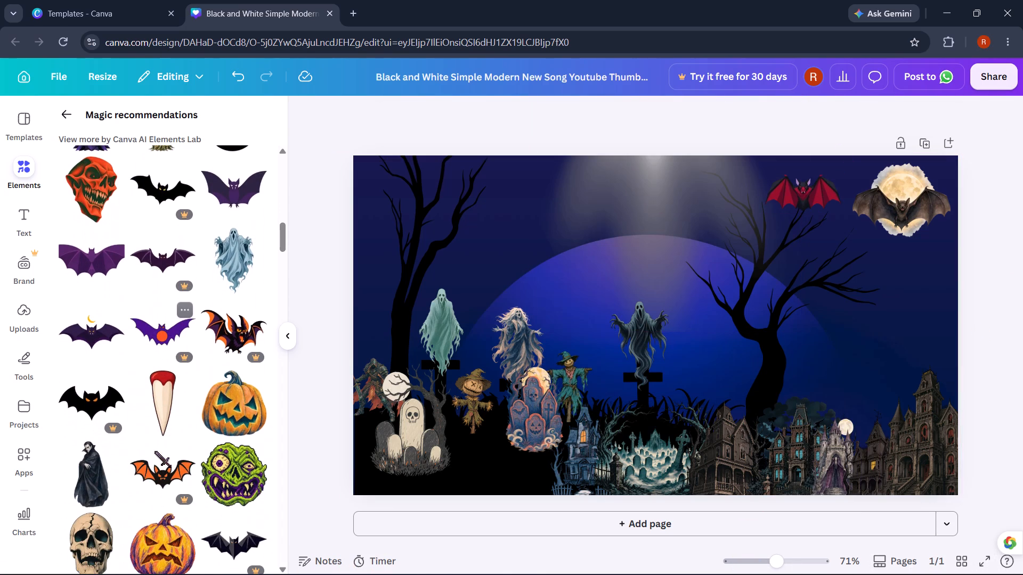
scroll(155, 451, down, 2)
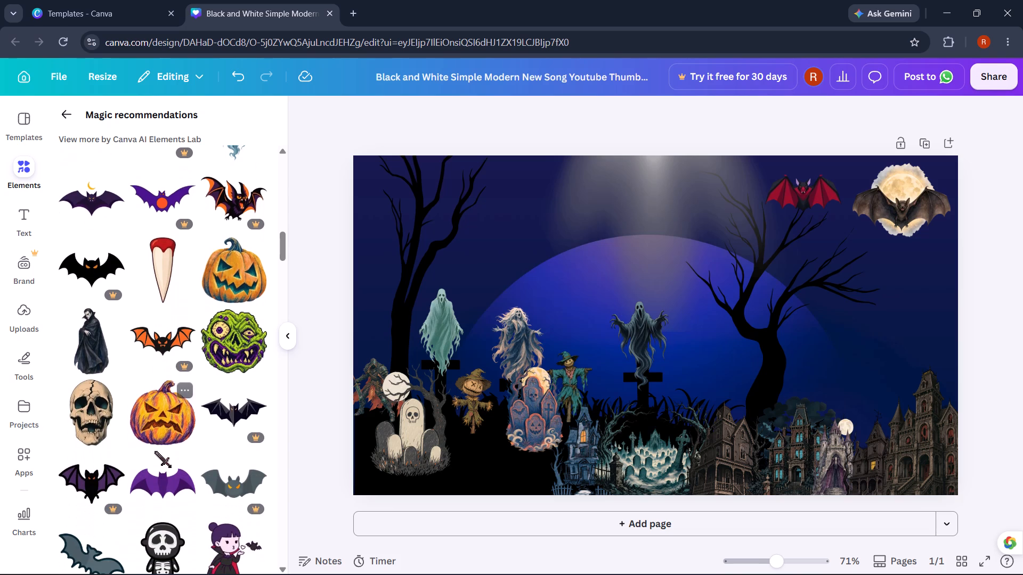
scroll(155, 451, down, 3)
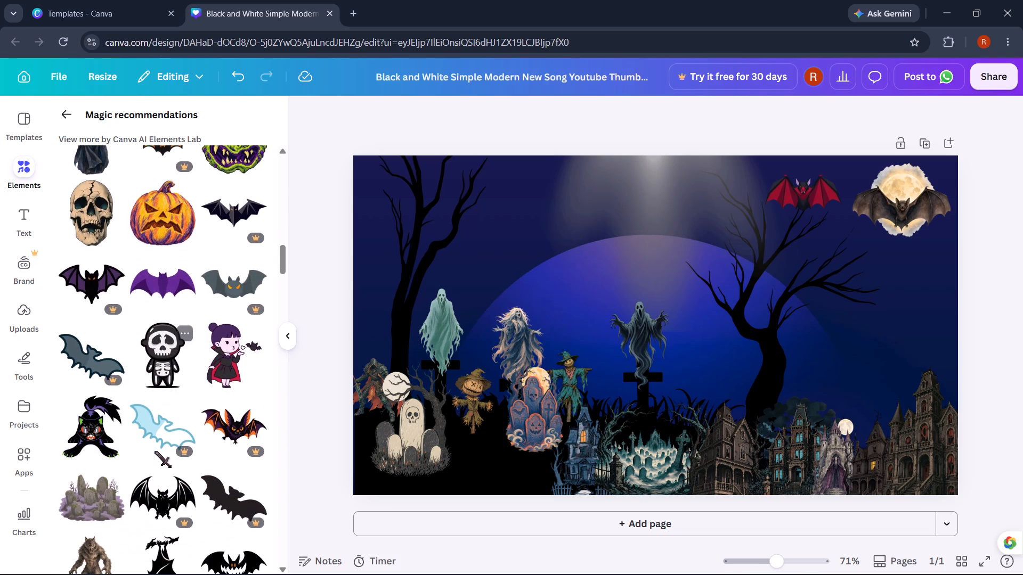
scroll(155, 451, down, 3)
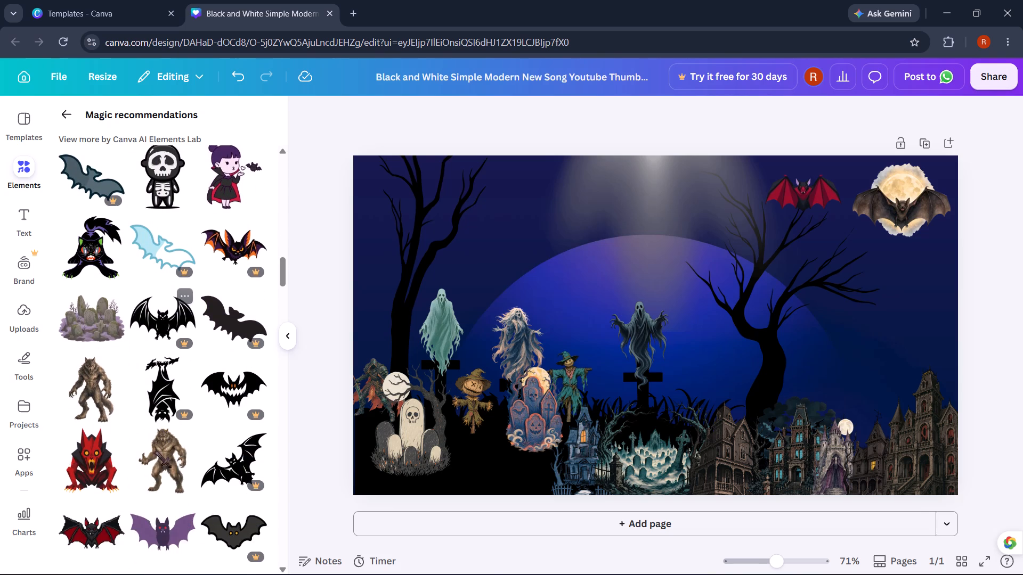
click(91, 381)
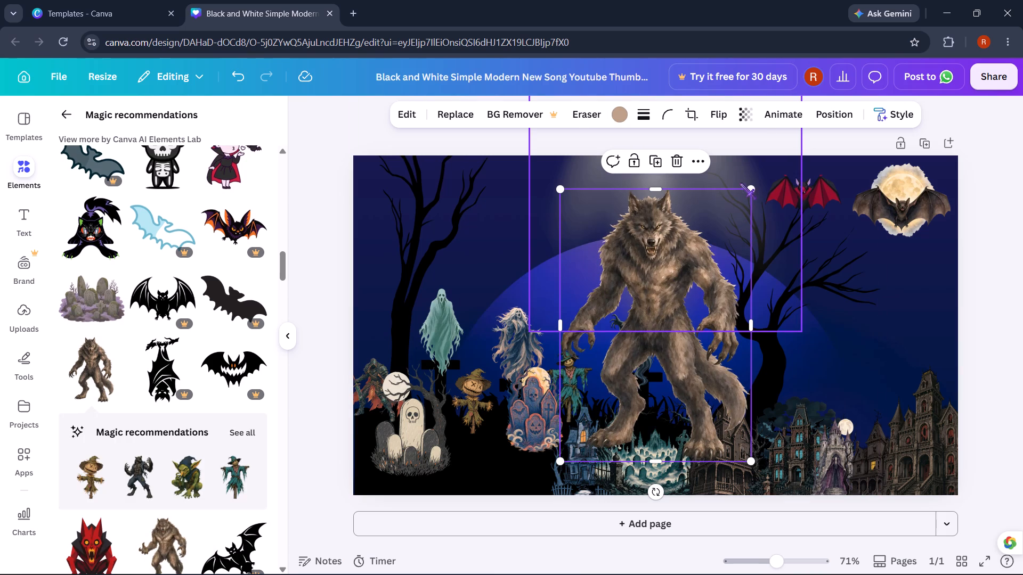
drag(747, 186, 602, 357)
drag(602, 402, 490, 432)
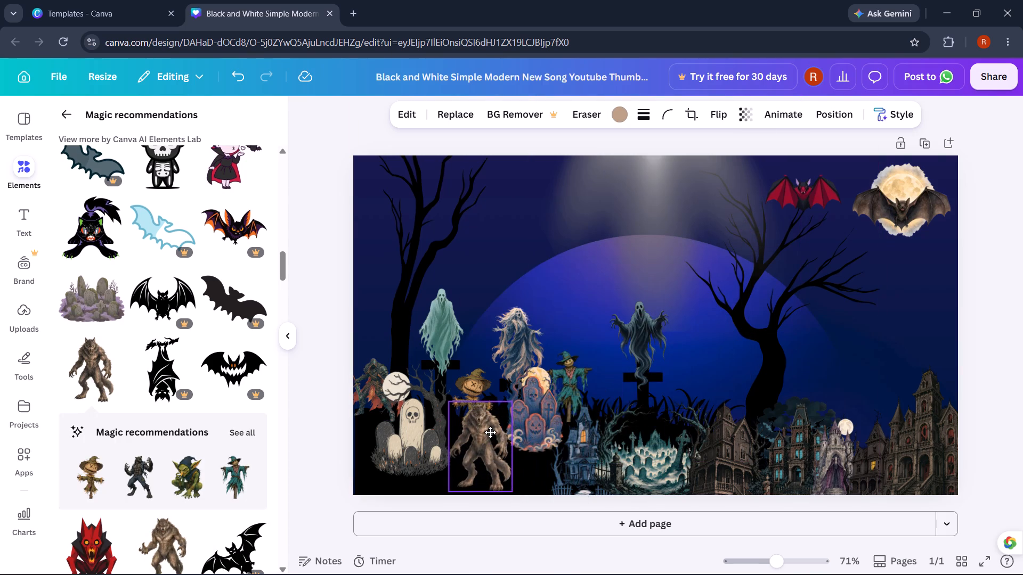
drag(490, 432, 489, 444)
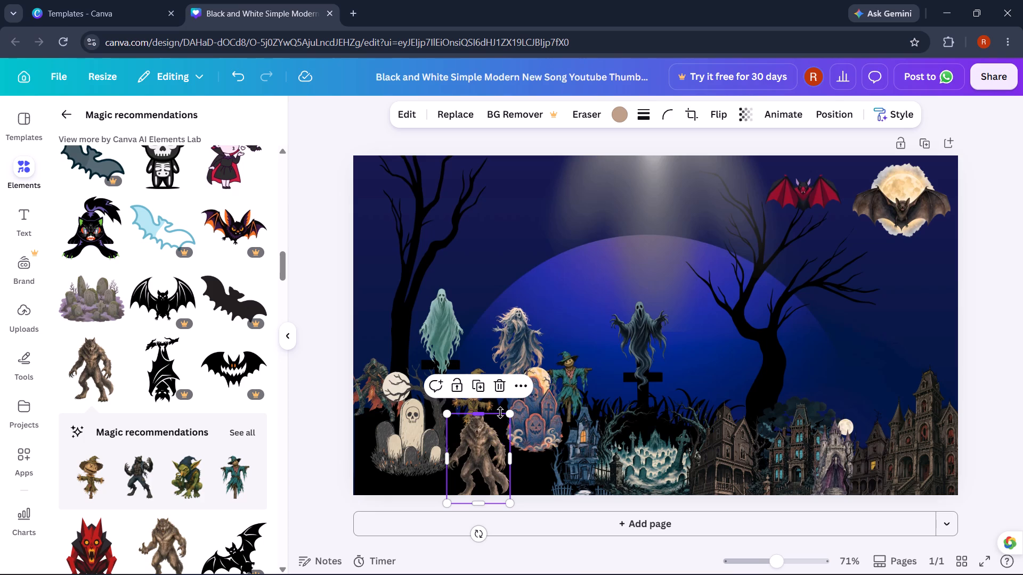
drag(511, 416, 497, 443)
drag(476, 463, 490, 455)
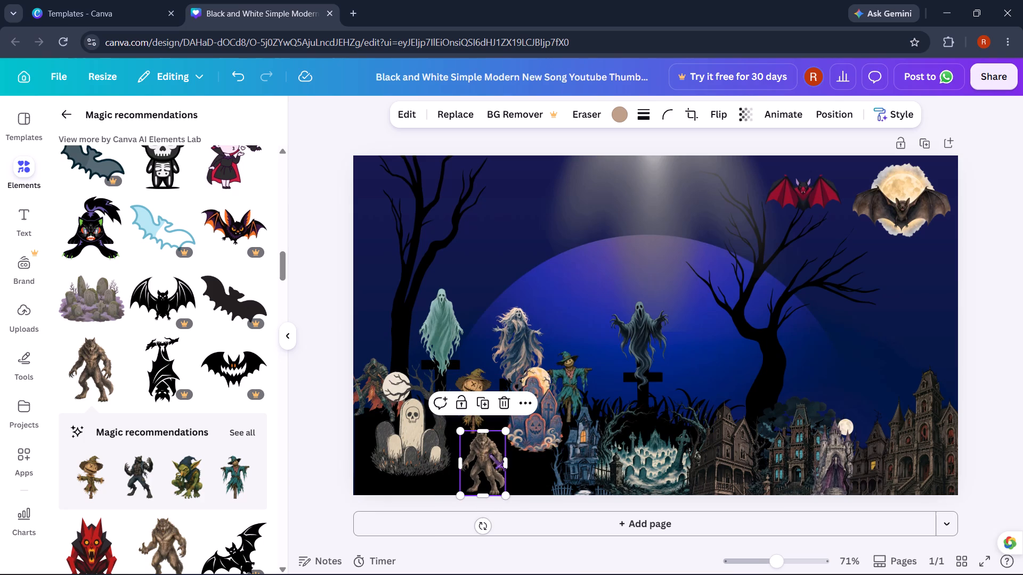
click(1022, 324)
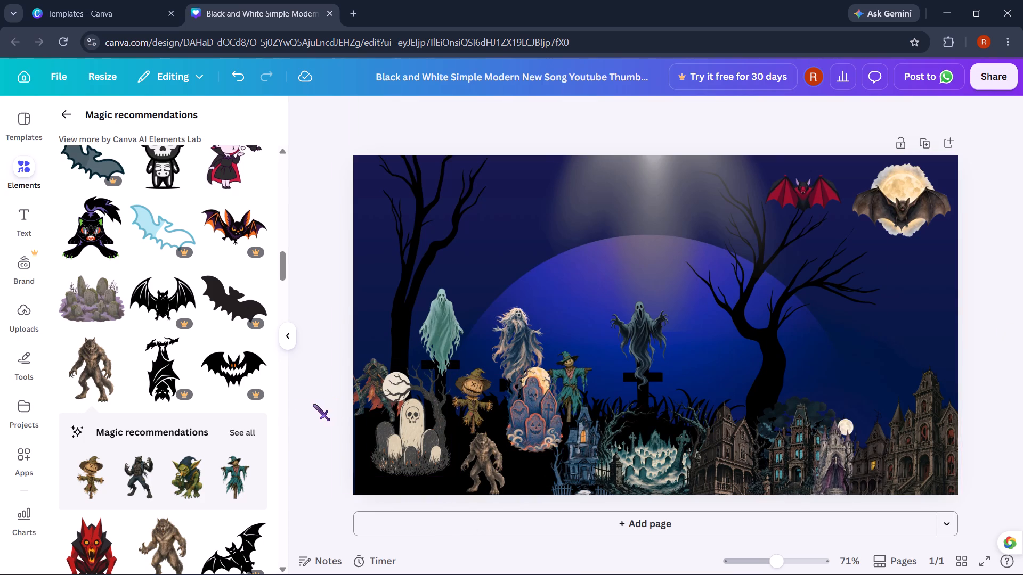
Add the black cobweb garland with webbed corners and move it near the page's upper edge, above the large blue moon.
scroll(206, 390, down, 6)
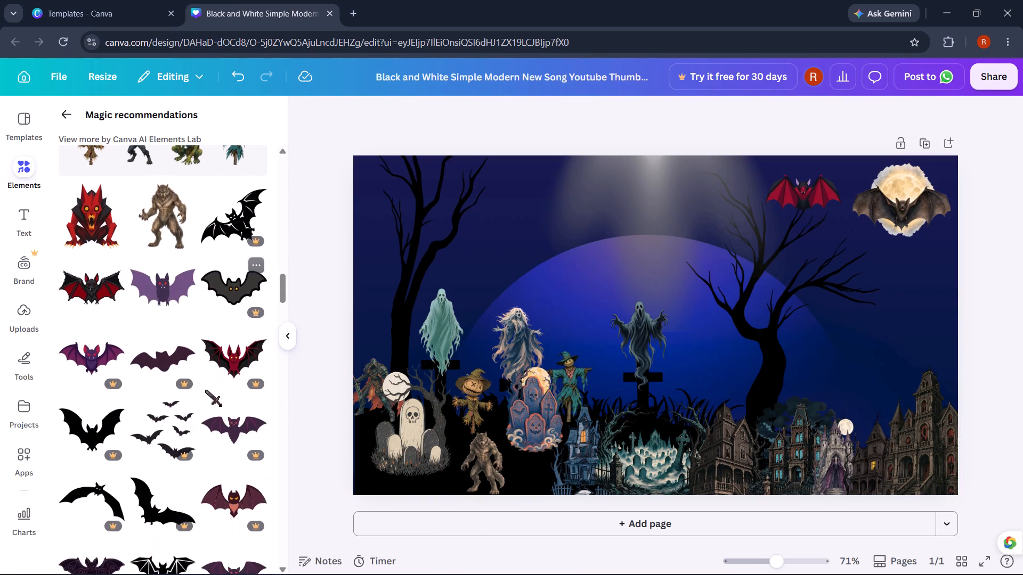
scroll(206, 390, down, 3)
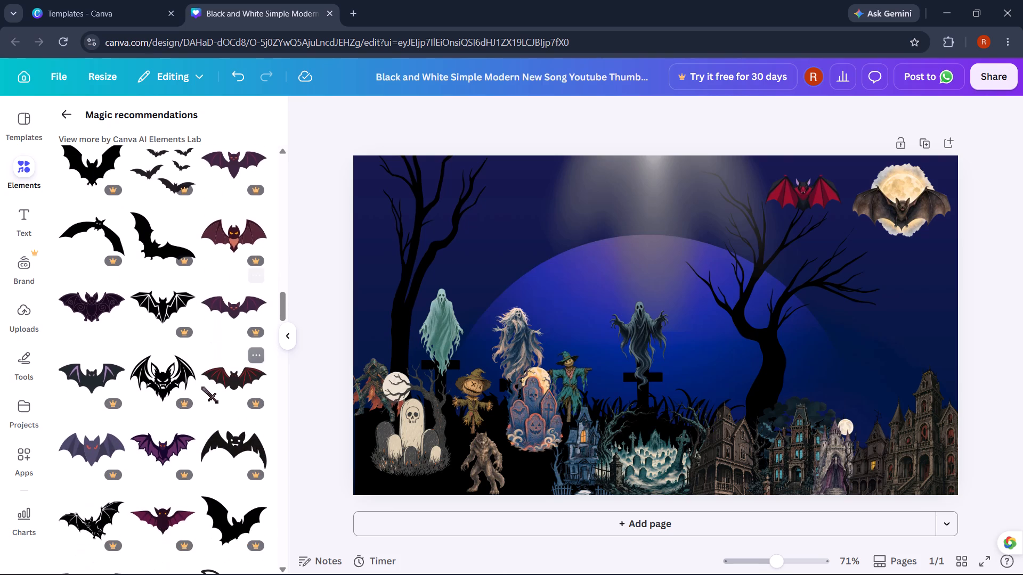
scroll(202, 387, down, 5)
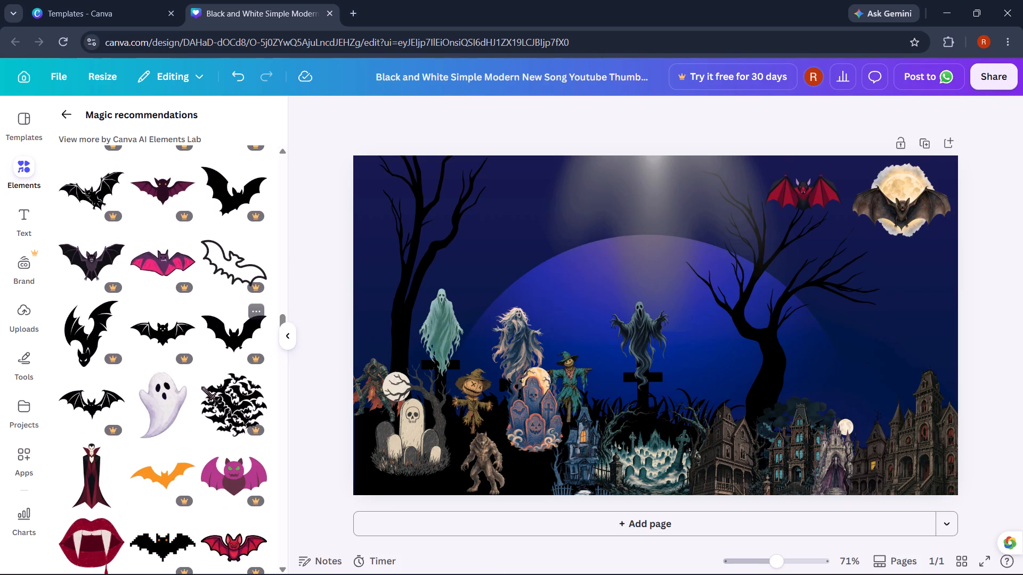
scroll(202, 387, down, 4)
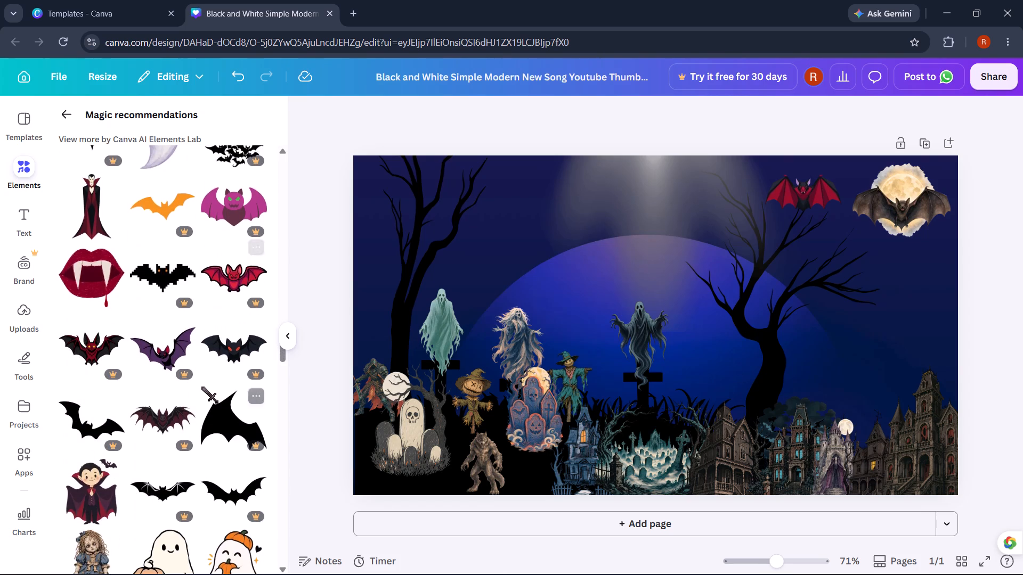
scroll(202, 387, down, 5)
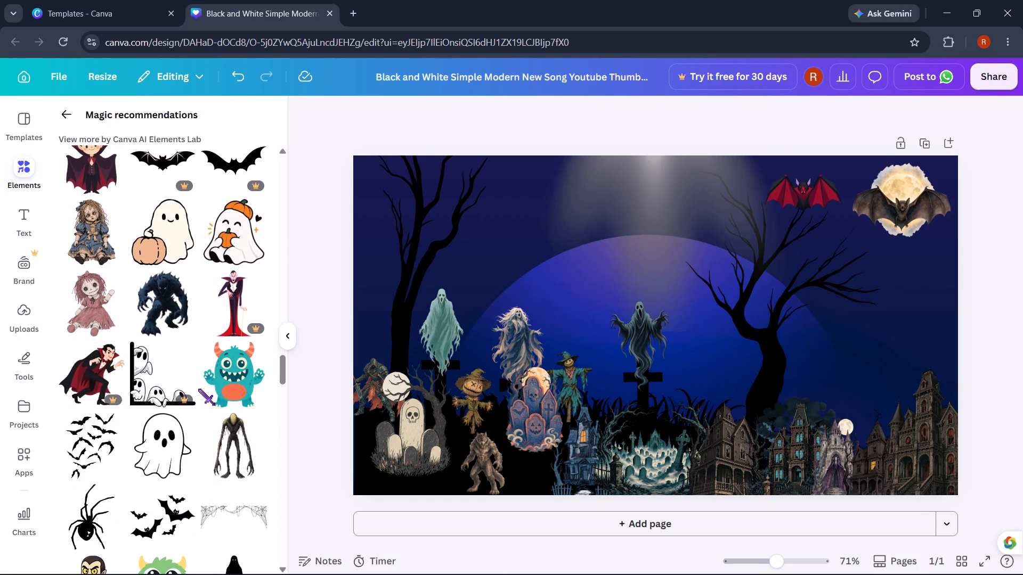
scroll(199, 389, down, 2)
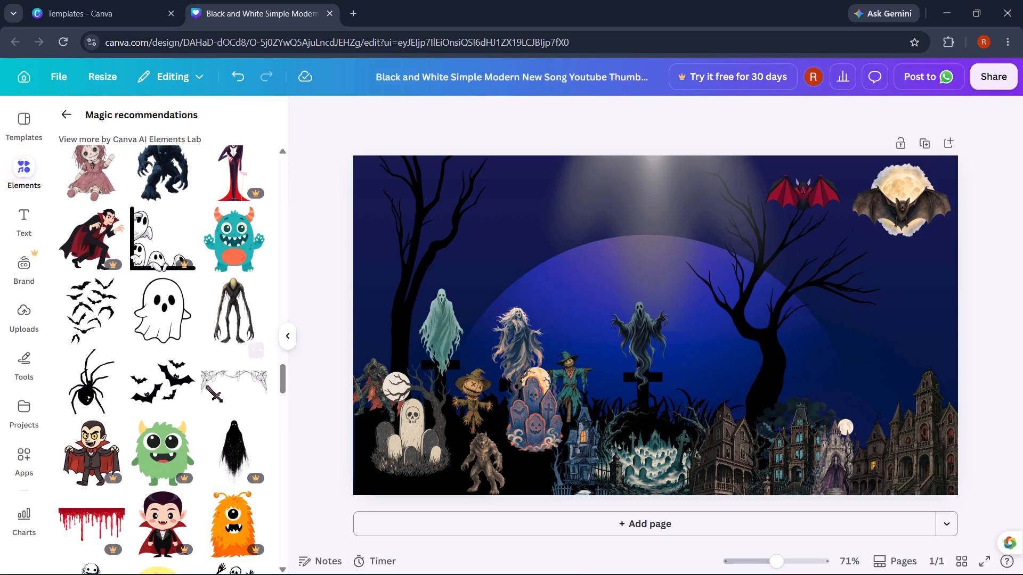
click(206, 386)
drag(591, 332, 593, 257)
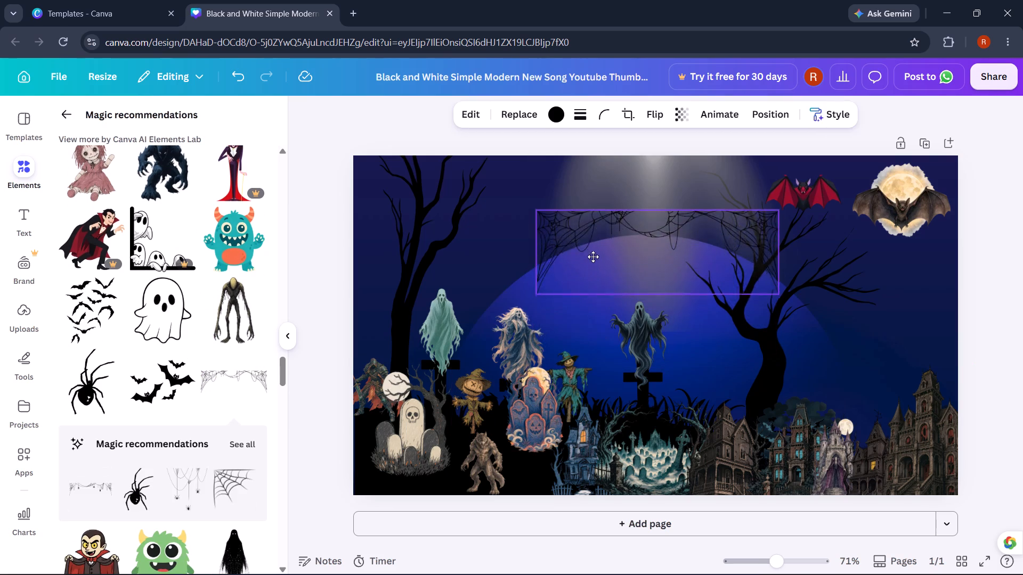
drag(593, 257, 571, 222)
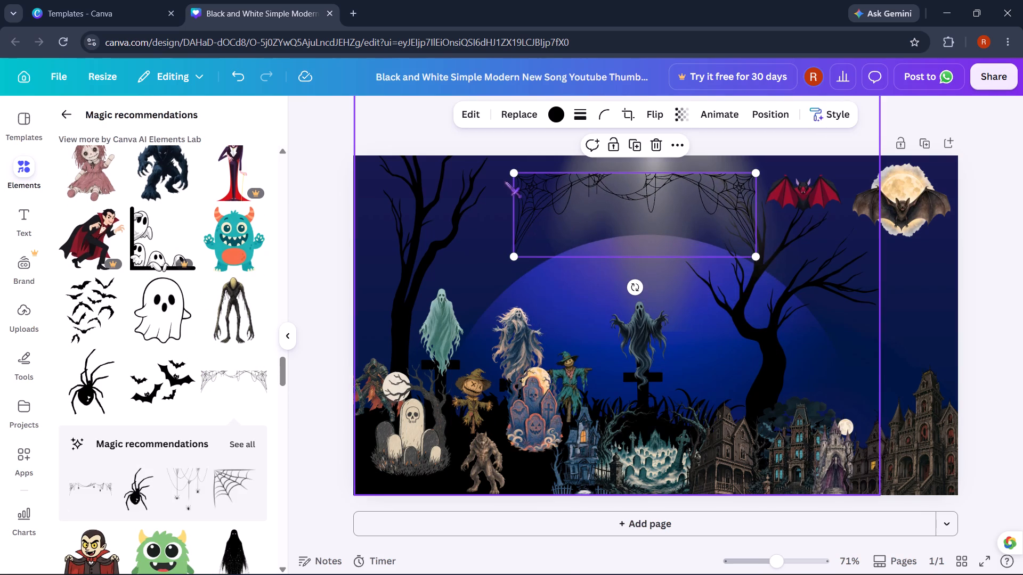
Enlarge the cobweb garland until it spans the page's full width and align it with the upper edge.
drag(513, 176, 379, 186)
drag(481, 184, 476, 211)
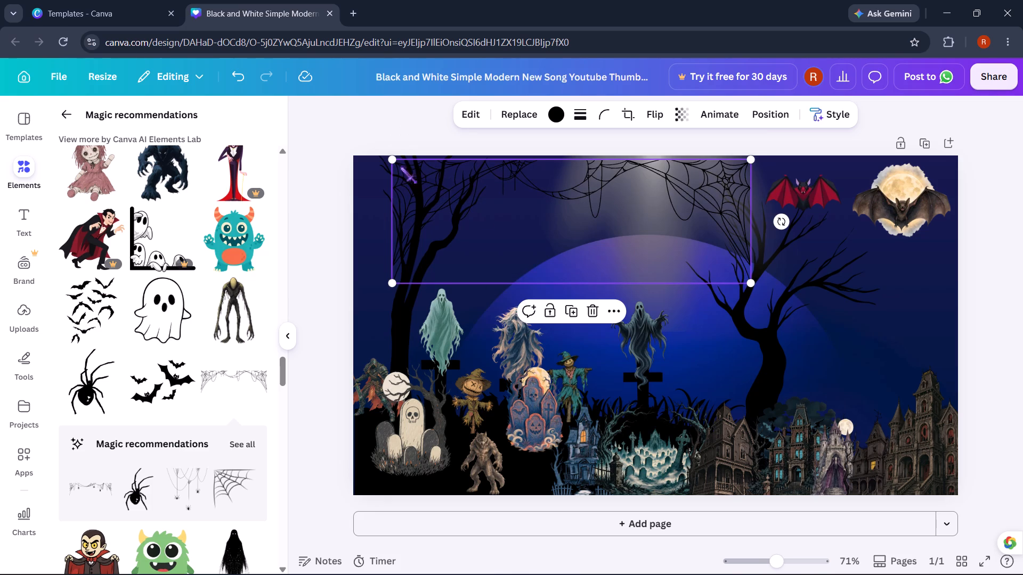
drag(393, 163, 347, 175)
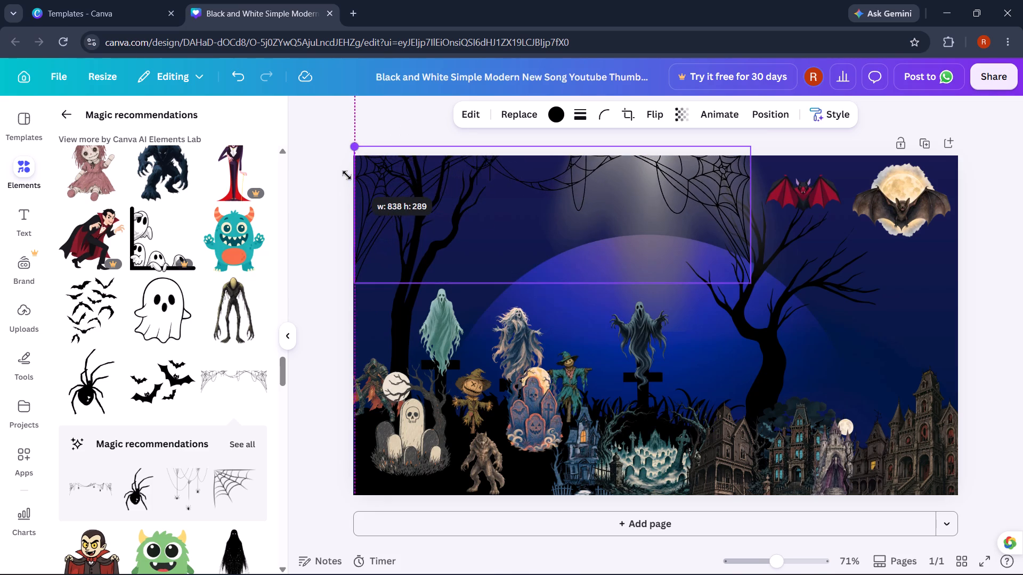
drag(347, 175, 340, 177)
drag(702, 231, 708, 249)
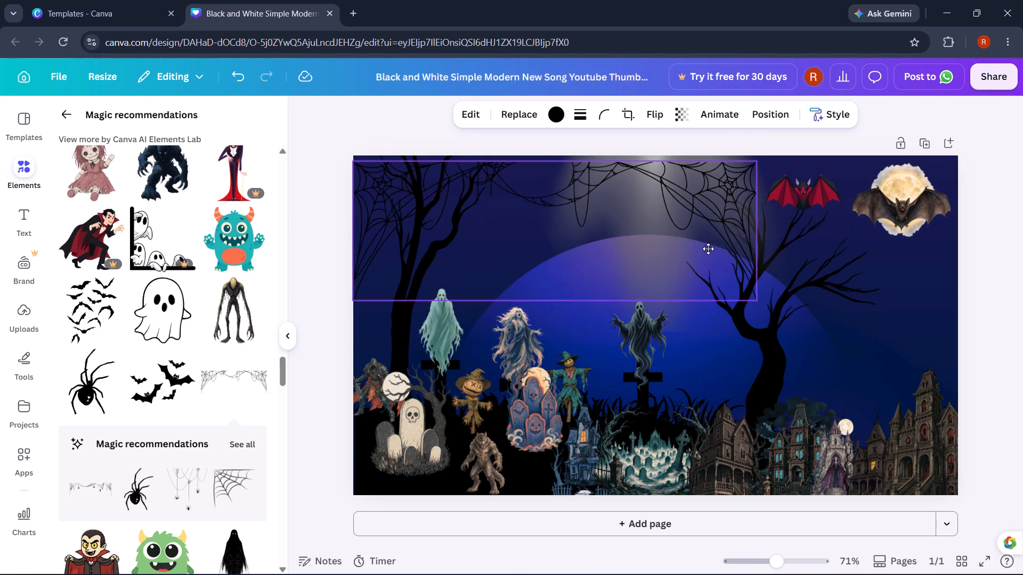
drag(708, 249, 713, 243)
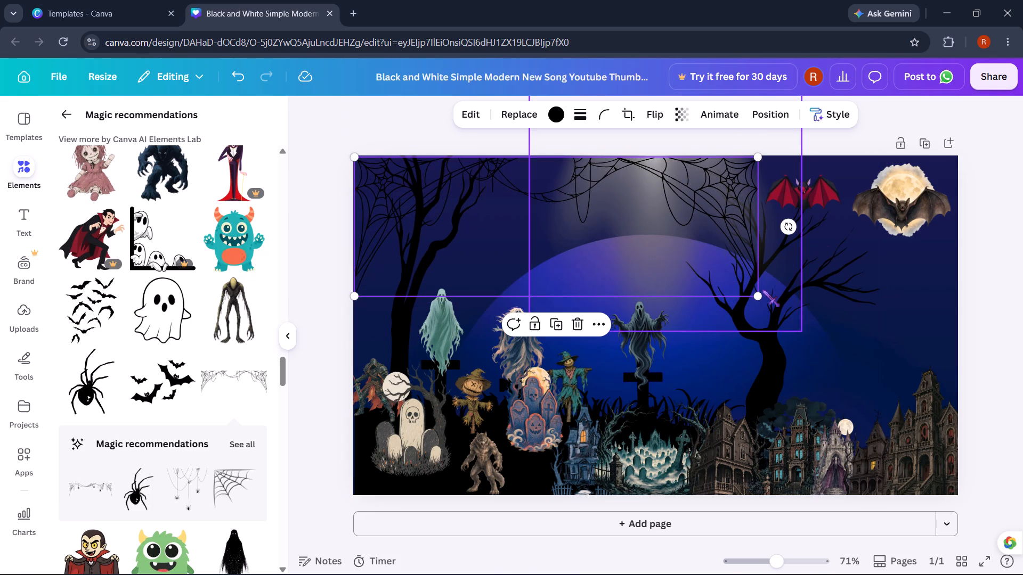
drag(753, 294, 993, 315)
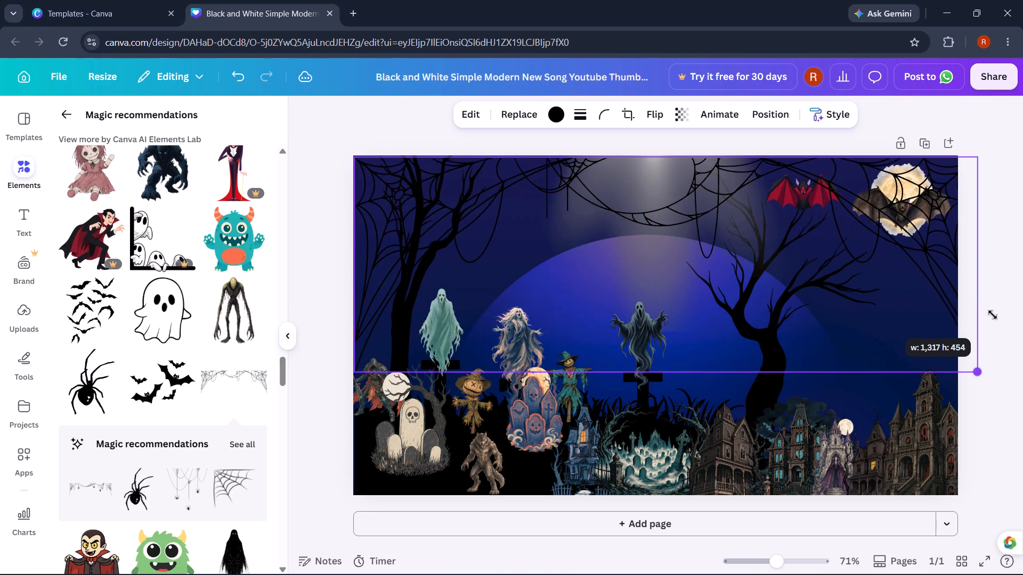
drag(993, 315, 1003, 317)
click(859, 292)
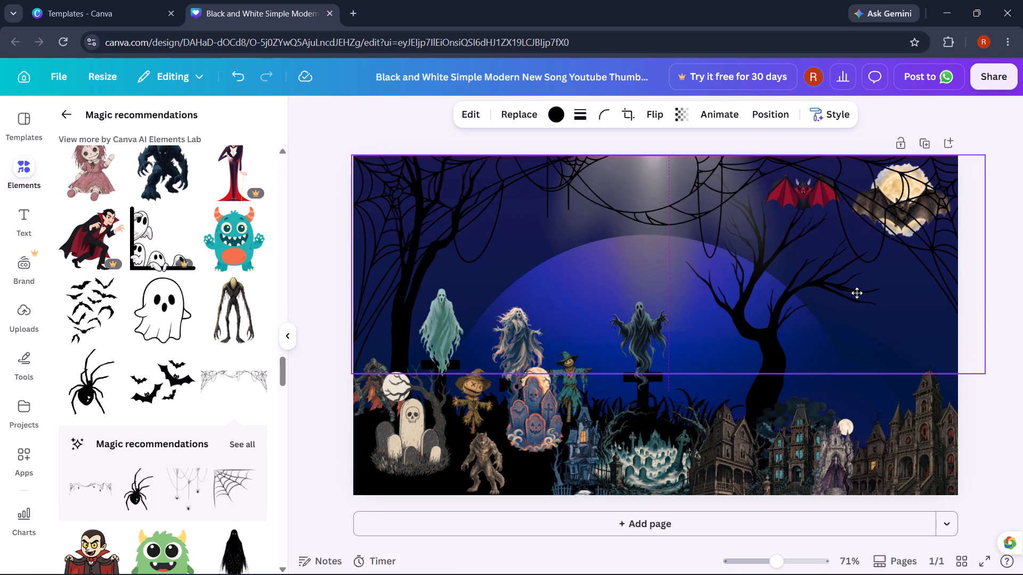
click(1021, 246)
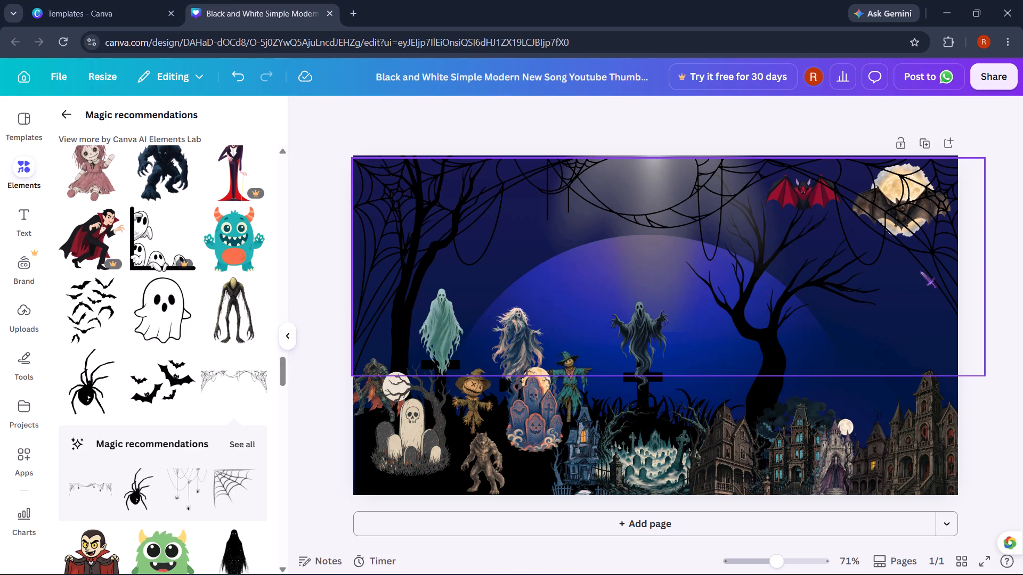
Add two copies of the hanging spider threads side by side at the page's upper edge, beneath the middle of the cobweb garland.
click(185, 490)
drag(657, 307, 651, 192)
click(1022, 202)
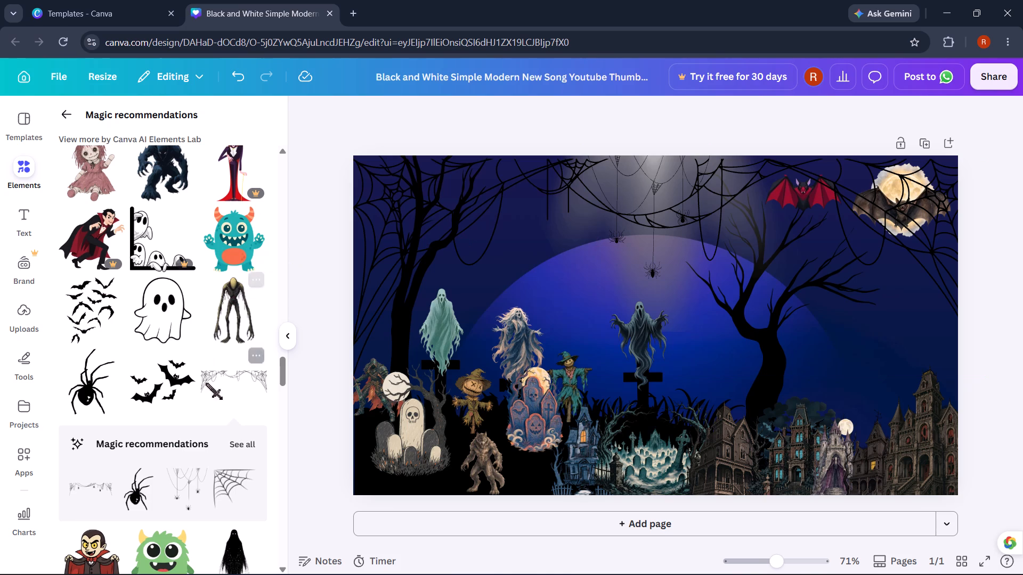
click(198, 486)
click(183, 496)
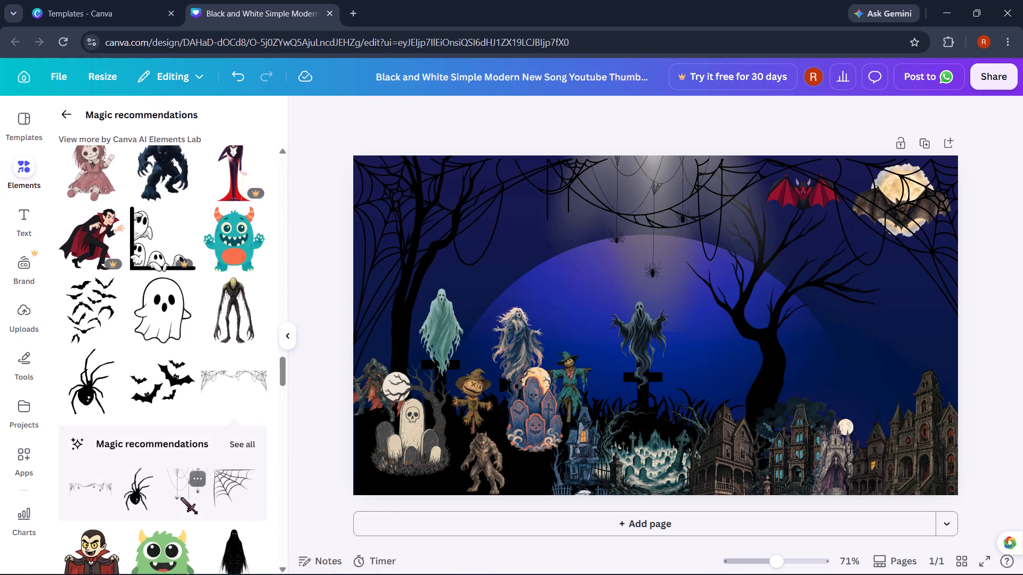
click(181, 498)
drag(695, 315, 574, 217)
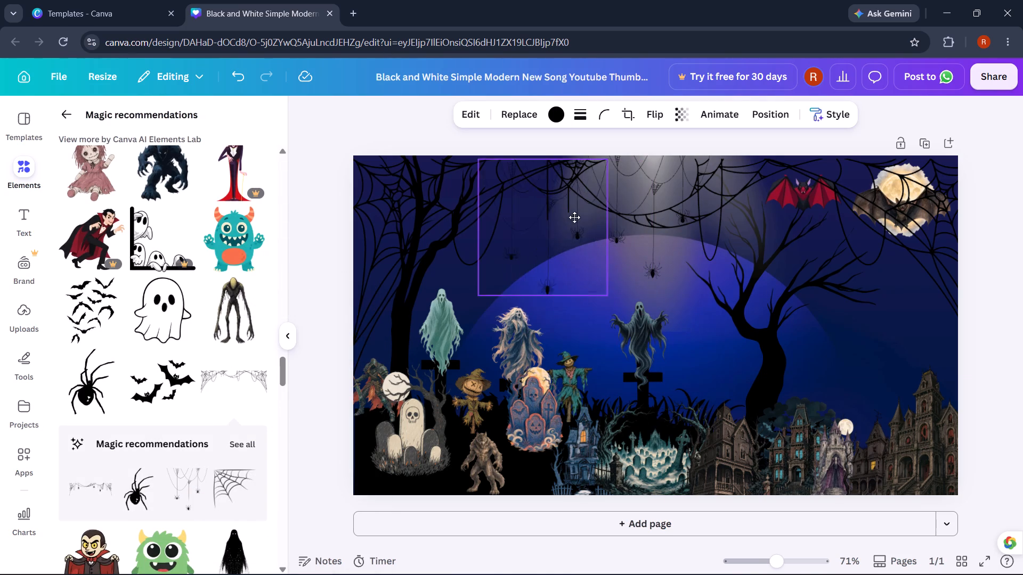
drag(574, 217, 592, 208)
click(1022, 237)
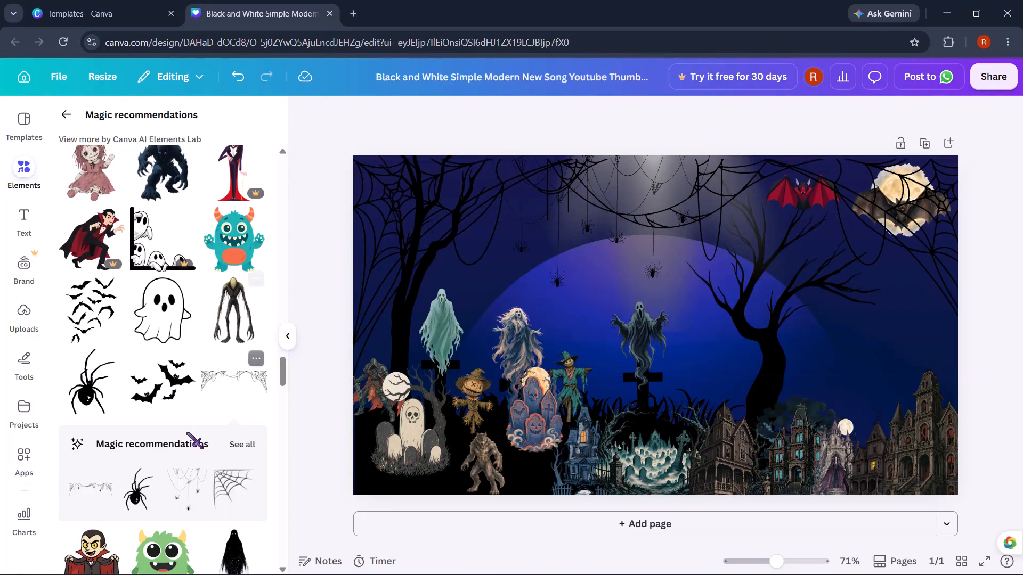
Add two more hanging spider thread graphics along the upper edge, one beside the left tree and one over the page's left corner.
click(184, 497)
drag(641, 324, 540, 261)
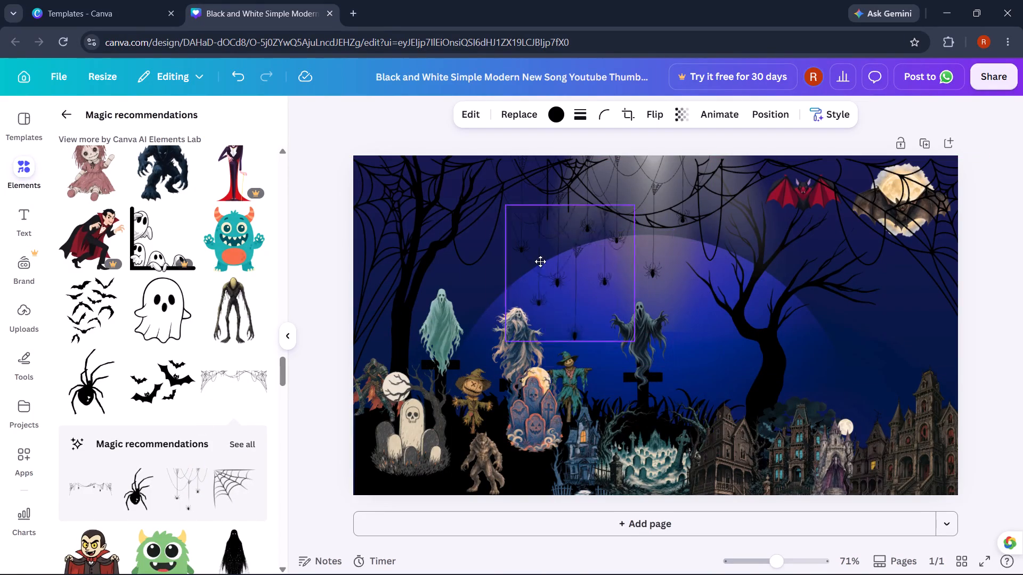
drag(540, 261, 454, 209)
click(1022, 295)
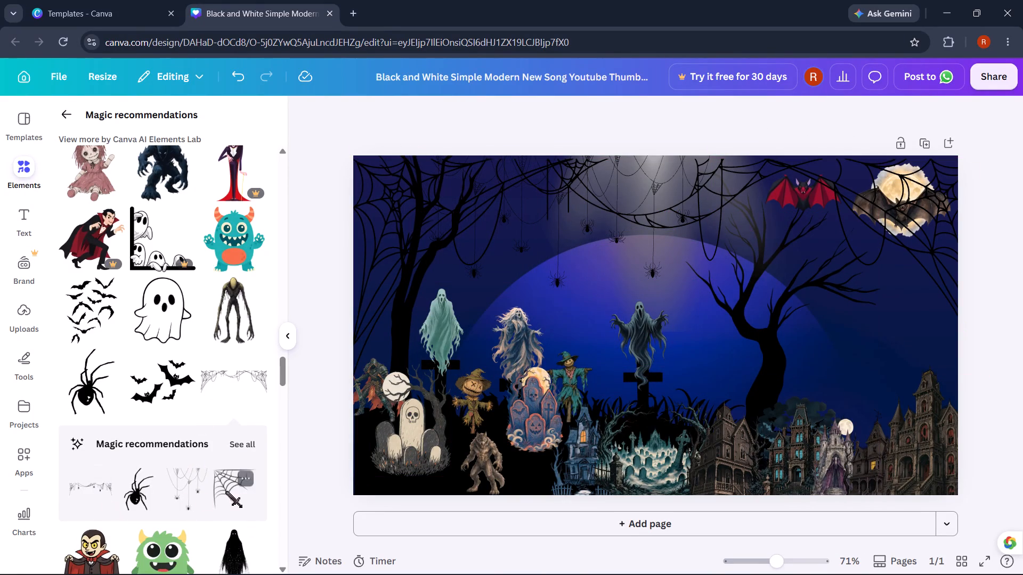
click(181, 494)
drag(619, 321, 407, 242)
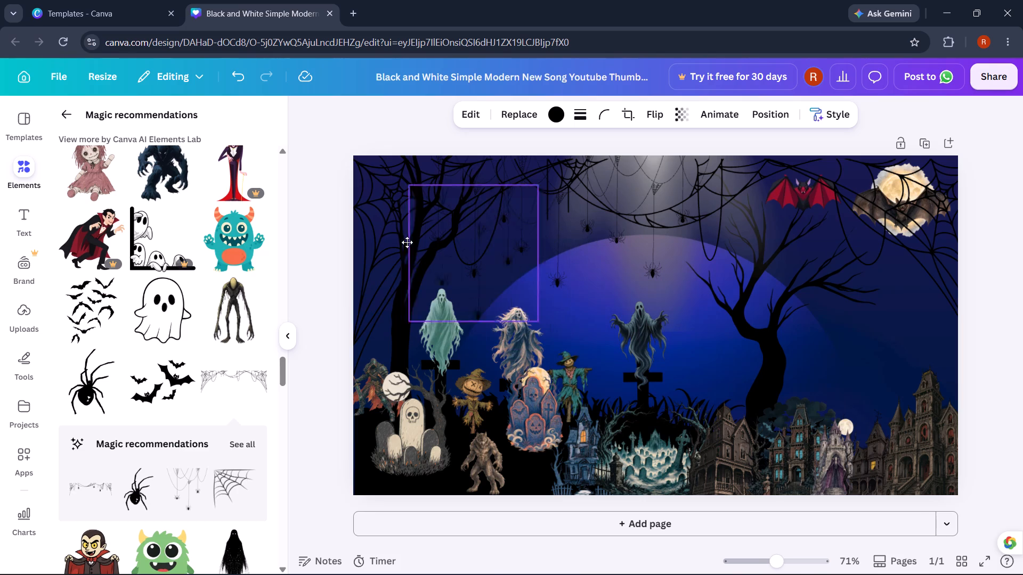
drag(407, 242, 346, 218)
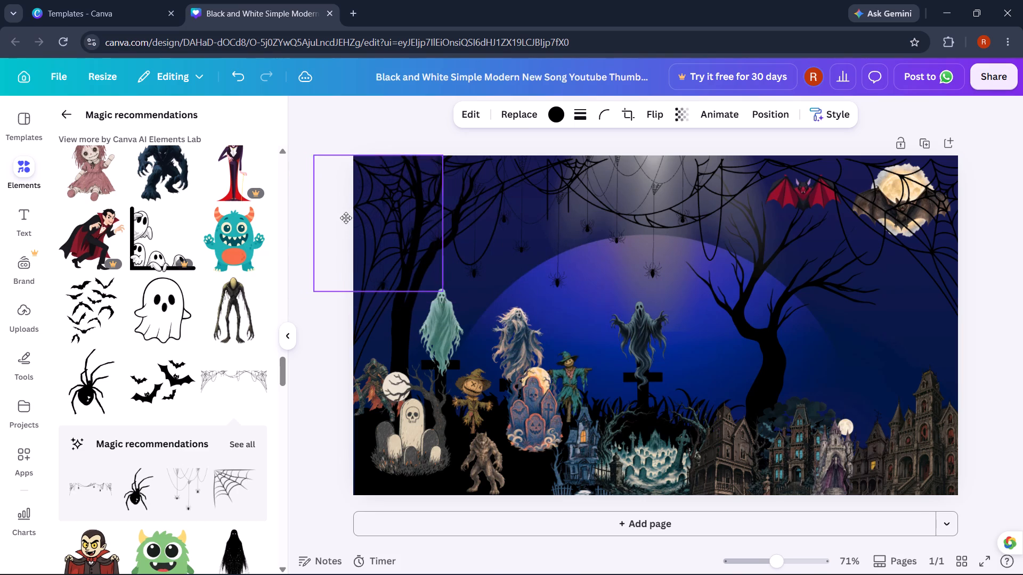
drag(346, 218, 352, 217)
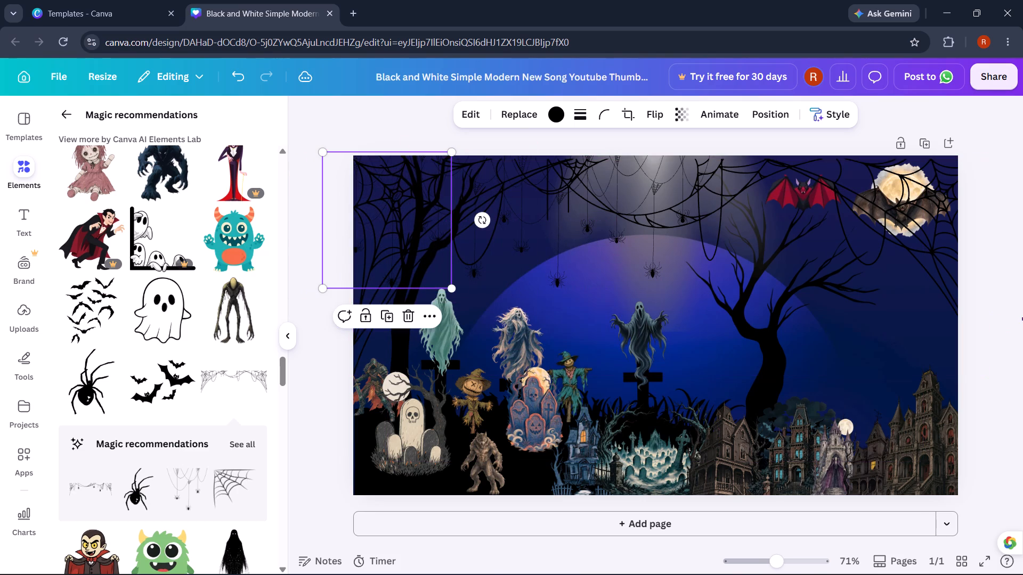
click(1022, 318)
Add two more hanging spider thread graphics along the upper edge, one over the right tree's branches and one between the two bats.
click(184, 500)
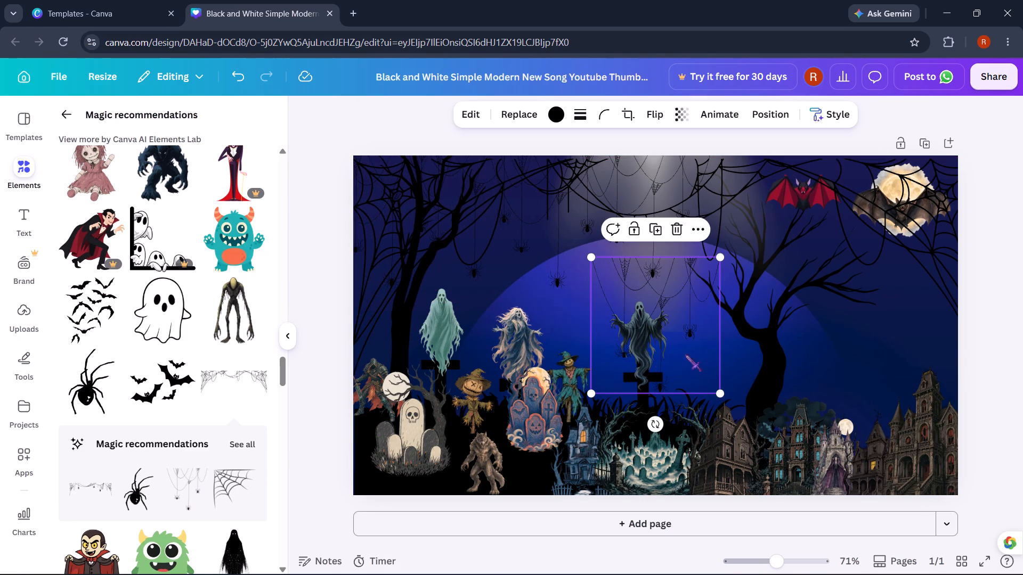
drag(704, 341, 832, 254)
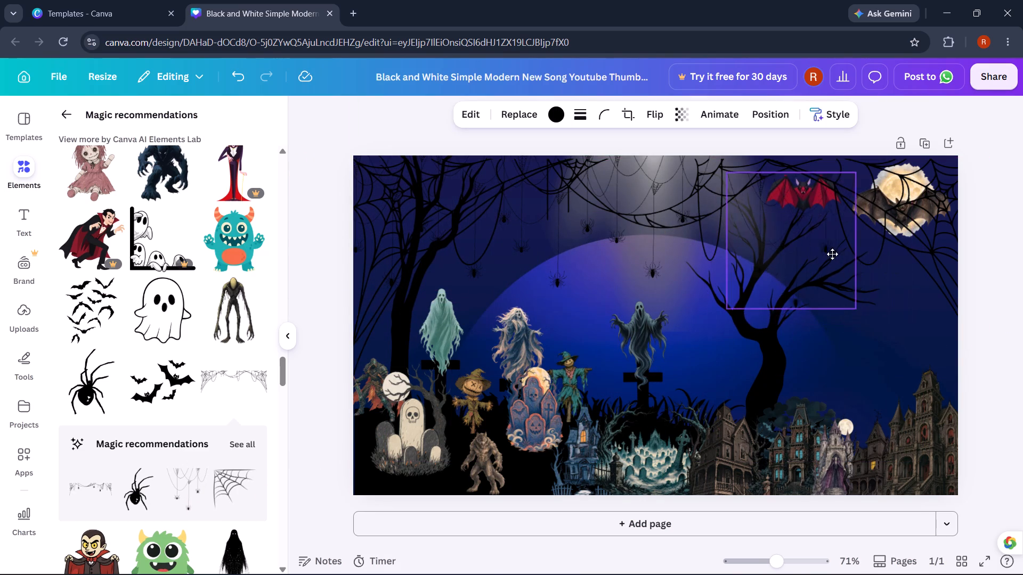
drag(832, 254, 791, 242)
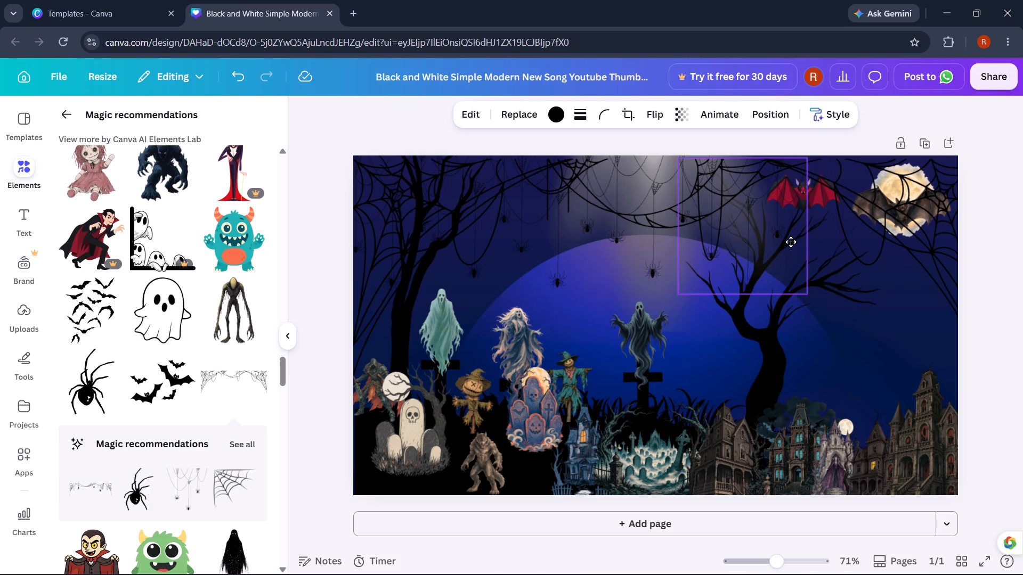
drag(791, 242, 790, 241)
click(1022, 258)
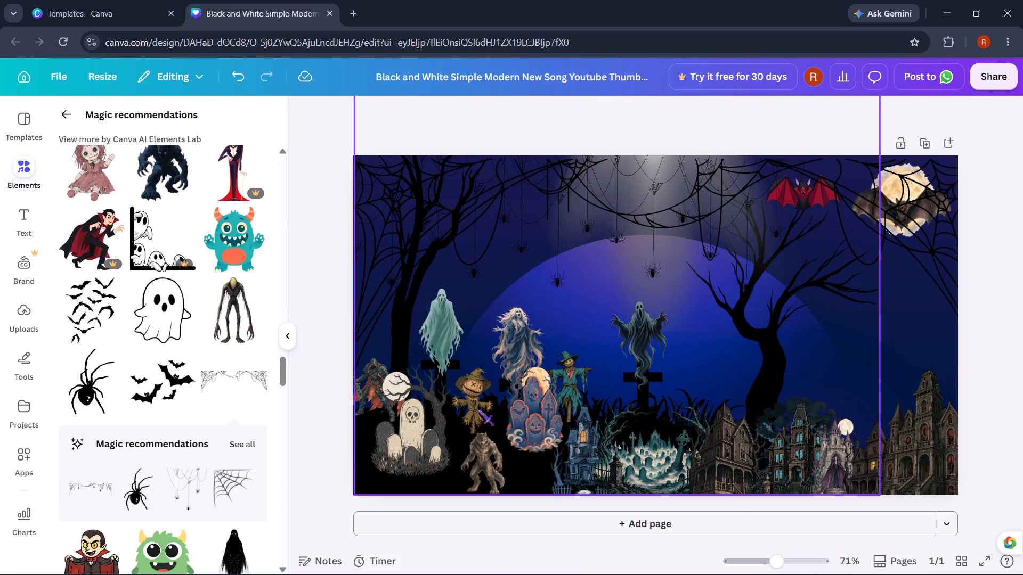
click(178, 492)
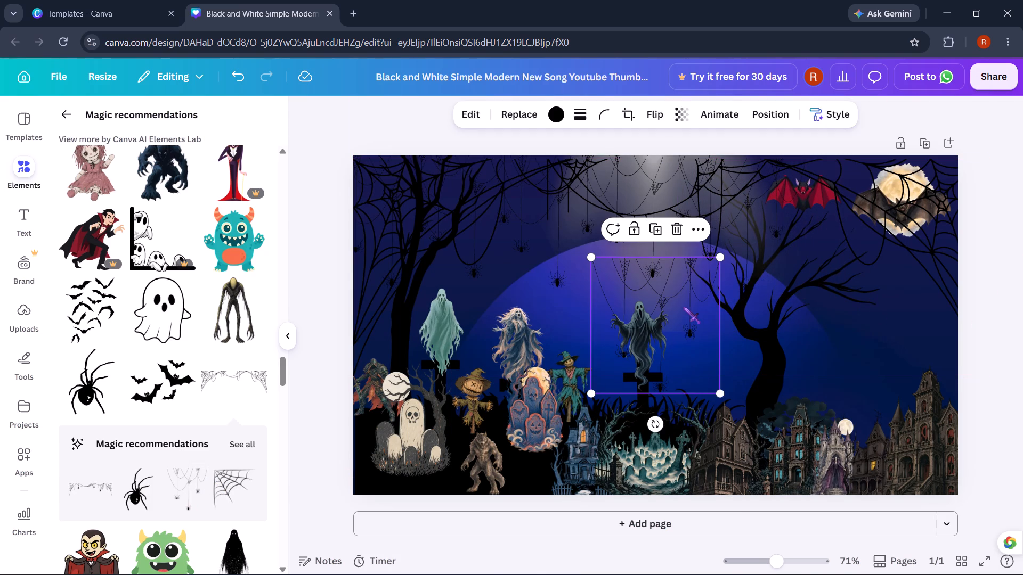
drag(684, 307, 861, 228)
drag(829, 234, 863, 217)
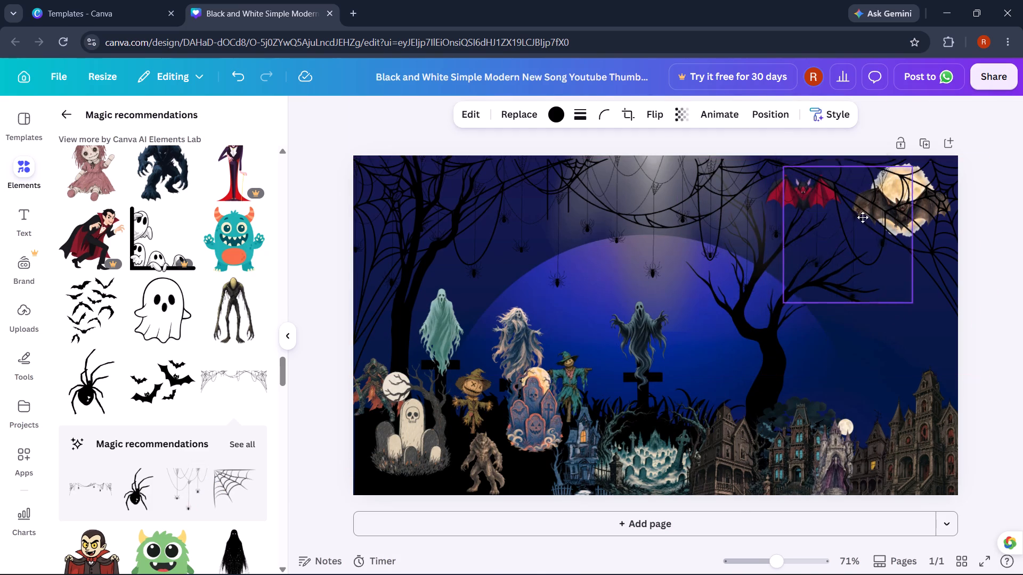
drag(863, 217, 833, 218)
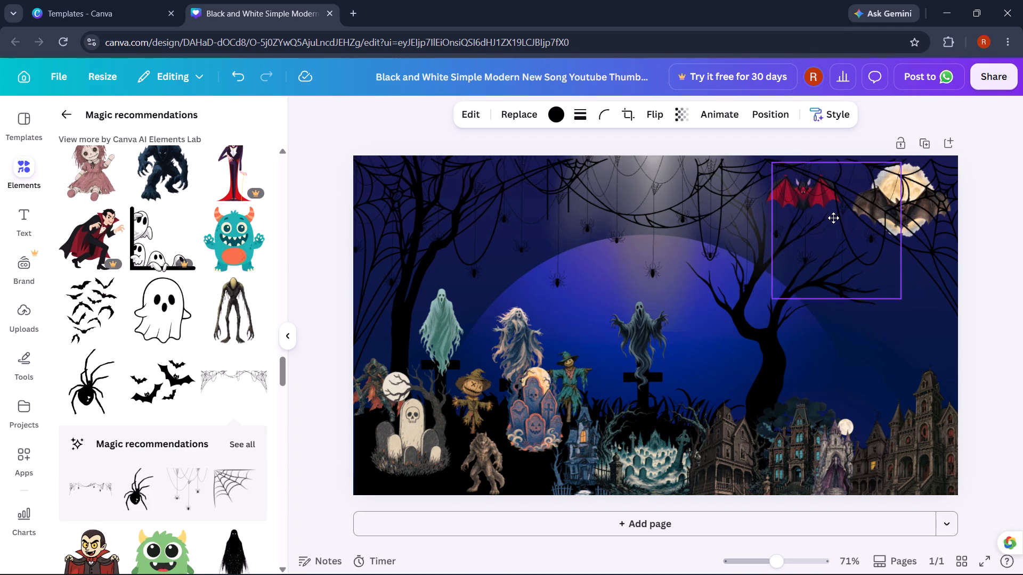
drag(833, 218, 830, 213)
click(1006, 224)
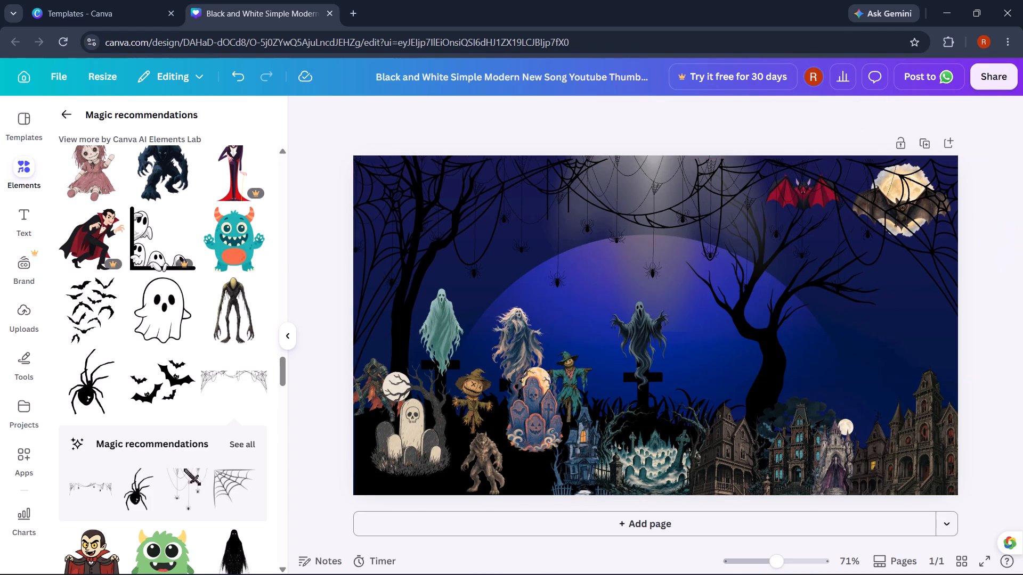
Add another hanging spider thread graphic at the page's upper right corner, over the bat with the full moon.
click(184, 483)
drag(712, 357, 717, 354)
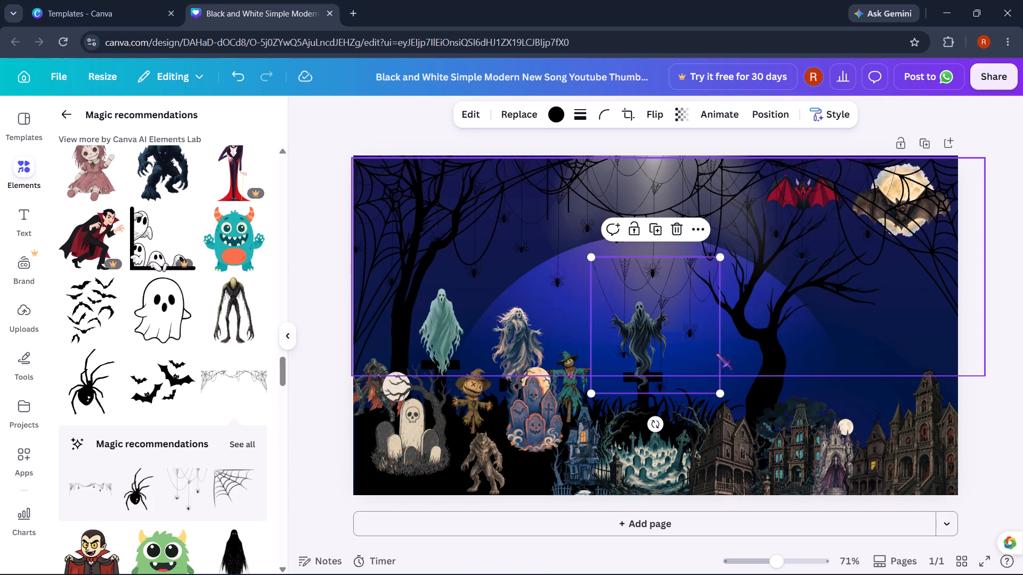
drag(717, 354, 968, 256)
click(1000, 281)
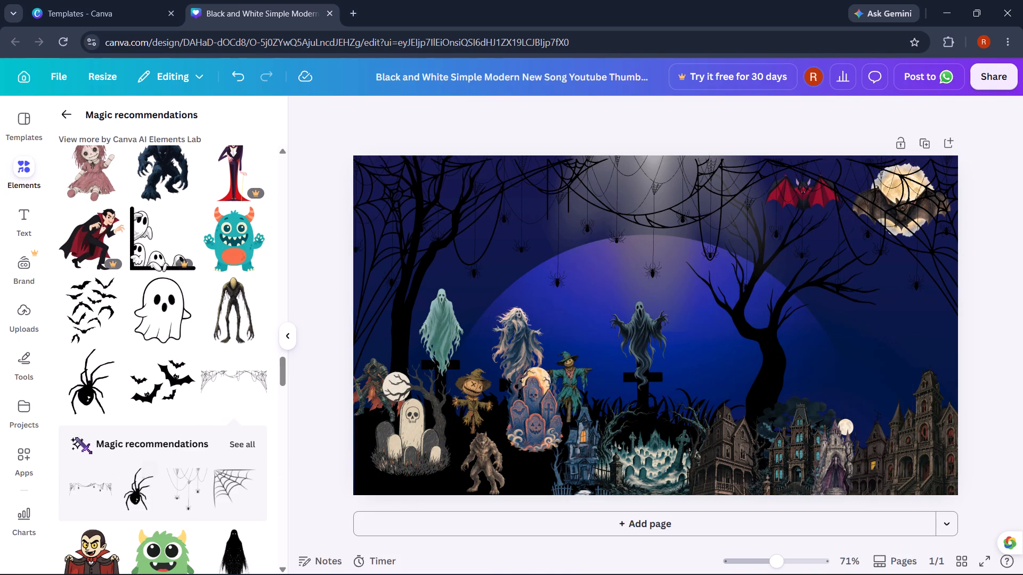
Add the black bat group graphic, shrink it, and place it across the moon's centre, between the pale ragged ghost and the dark ghost.
click(164, 402)
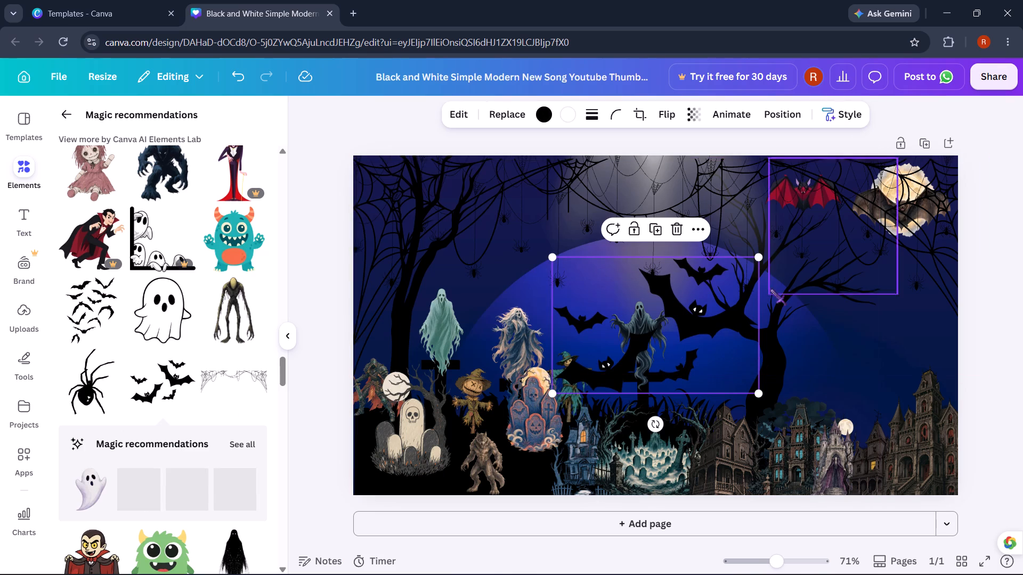
drag(759, 261, 659, 320)
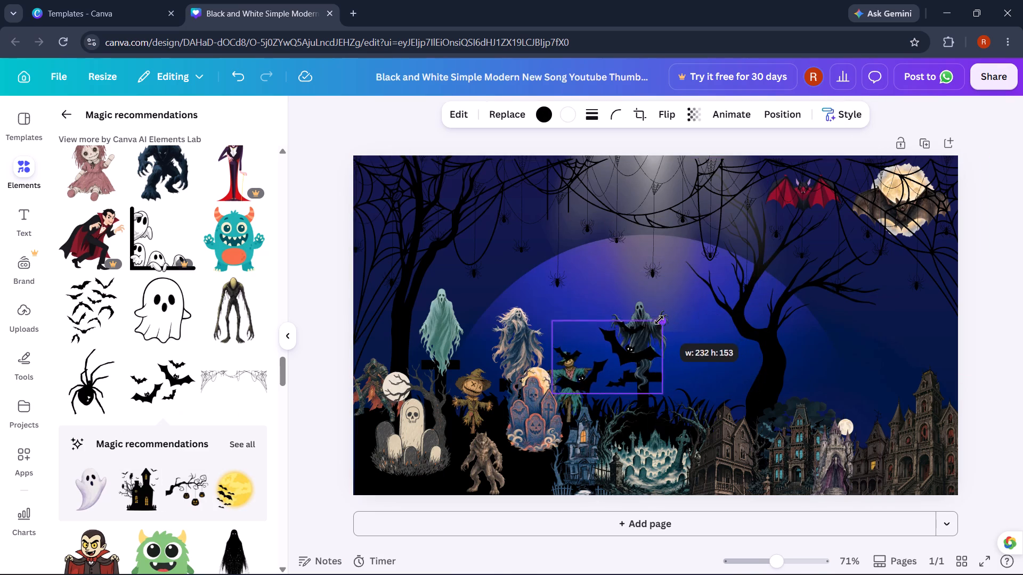
drag(659, 320, 645, 338)
drag(615, 350, 606, 287)
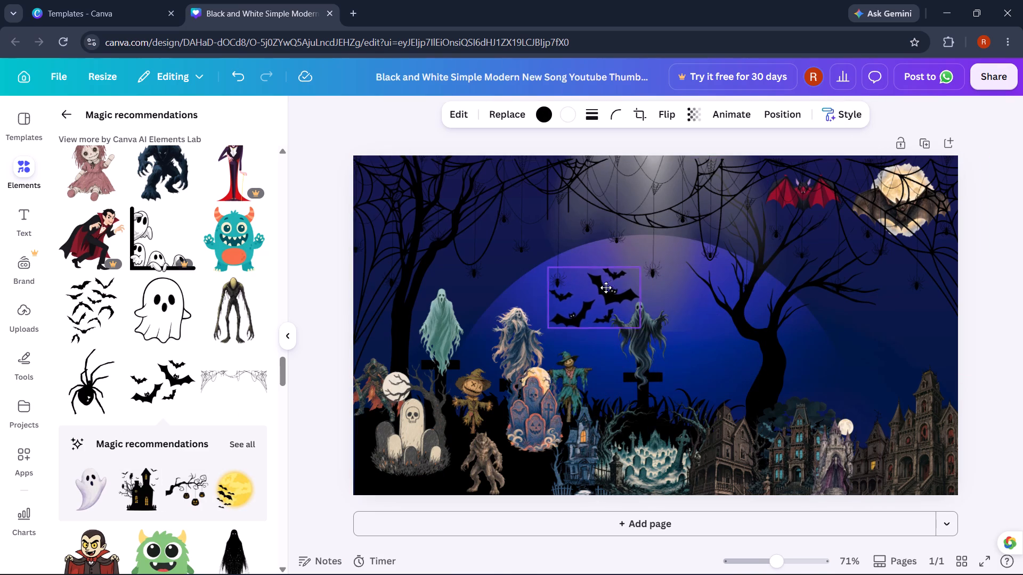
drag(606, 287, 597, 286)
click(1022, 290)
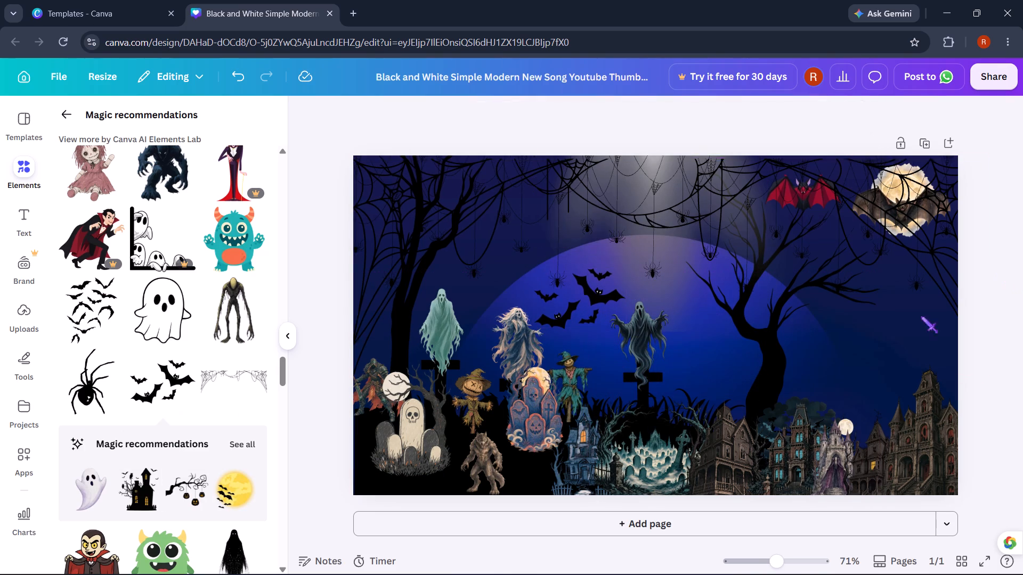
Add a second small black bat group against the moon, between the dark ghost and the right tree's trunk.
click(168, 381)
drag(670, 329, 725, 305)
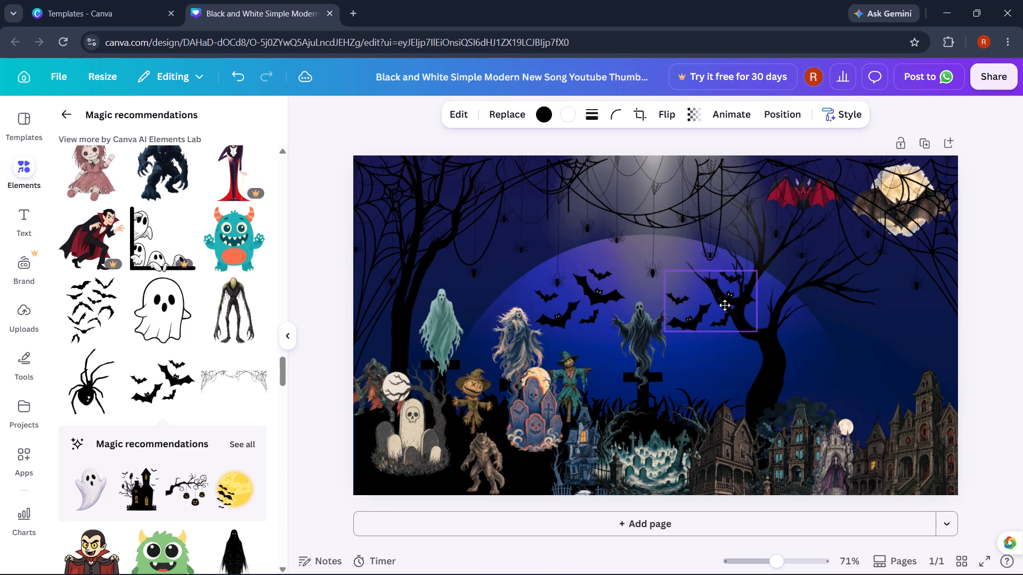
drag(725, 305, 734, 308)
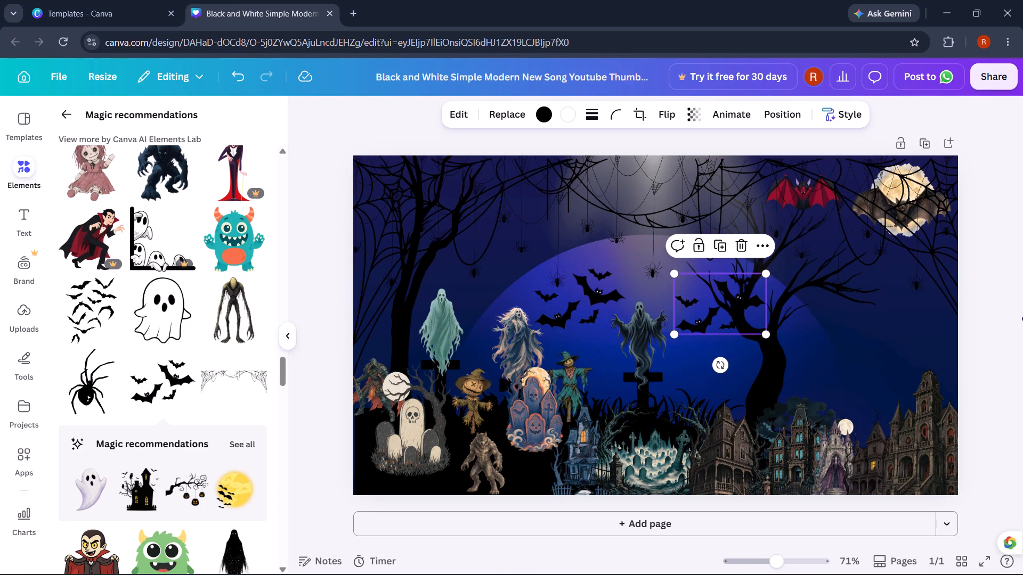
click(1022, 321)
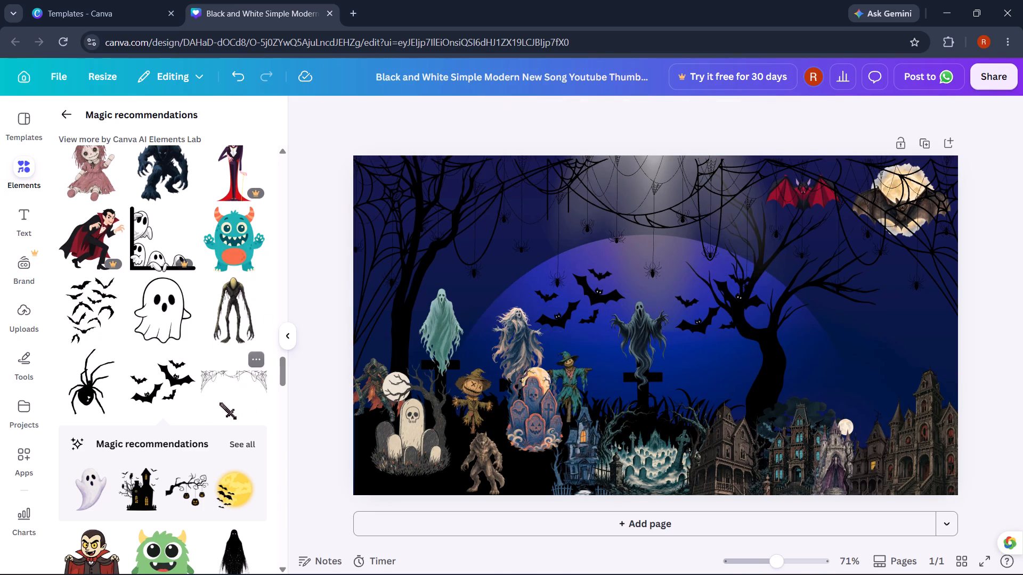
Add the long-limbed skeletal creature graphic, shrink it, and stand it beside the werewolf in front of the blue tombstones.
scroll(212, 423, down, 1)
click(241, 247)
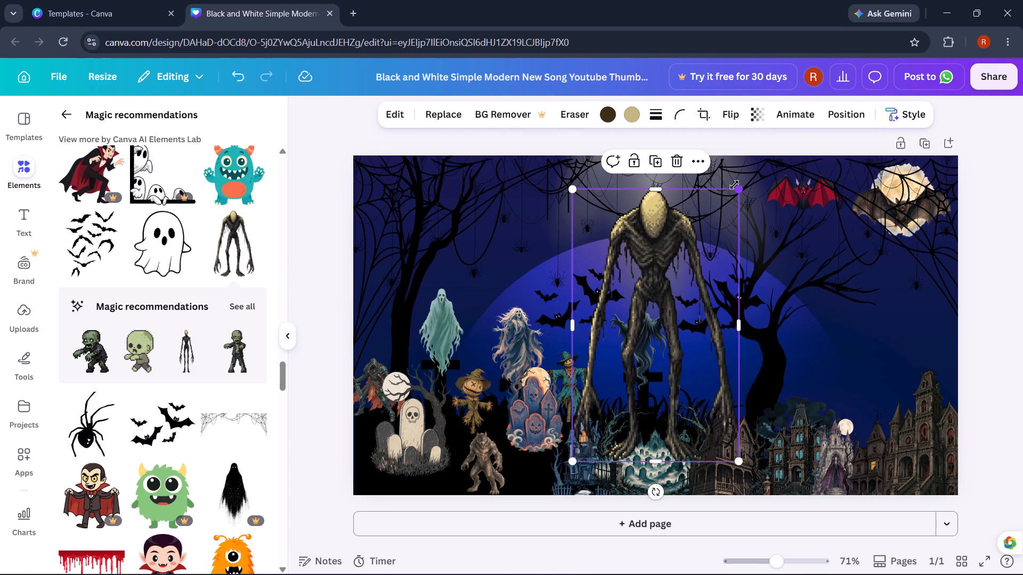
drag(734, 185, 621, 353)
drag(599, 389, 528, 422)
drag(561, 391, 557, 392)
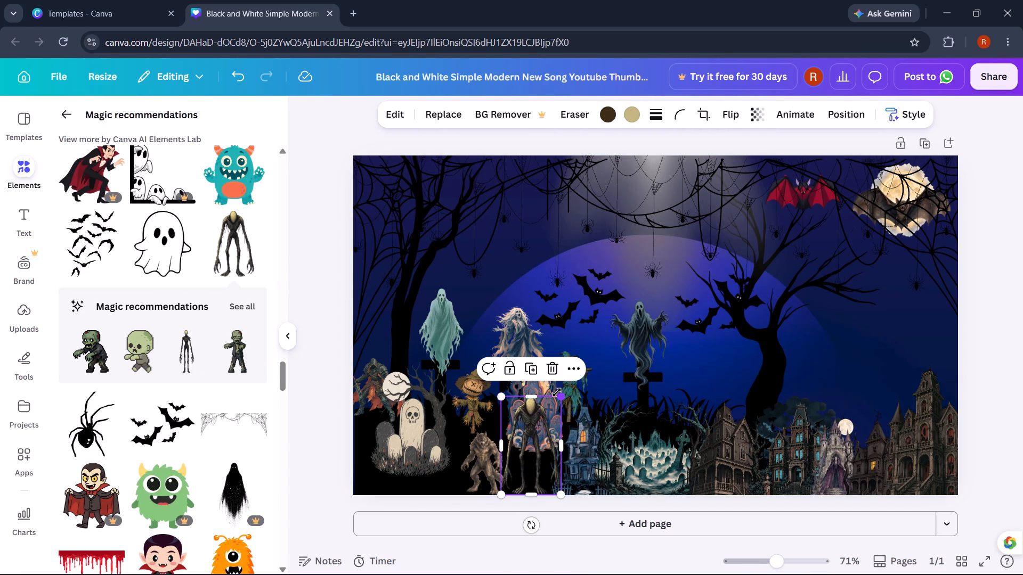
drag(557, 392, 539, 407)
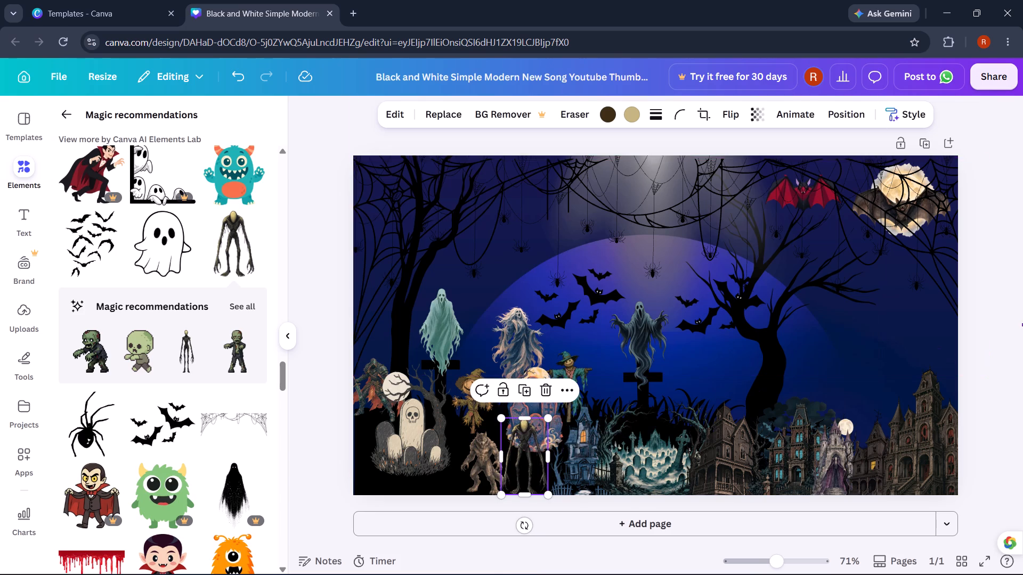
click(1022, 324)
Add the smiling white cartoon ghost, shrink it, and place it in the sky above the haunted mansions, beyond the right tree.
scroll(78, 472, down, 6)
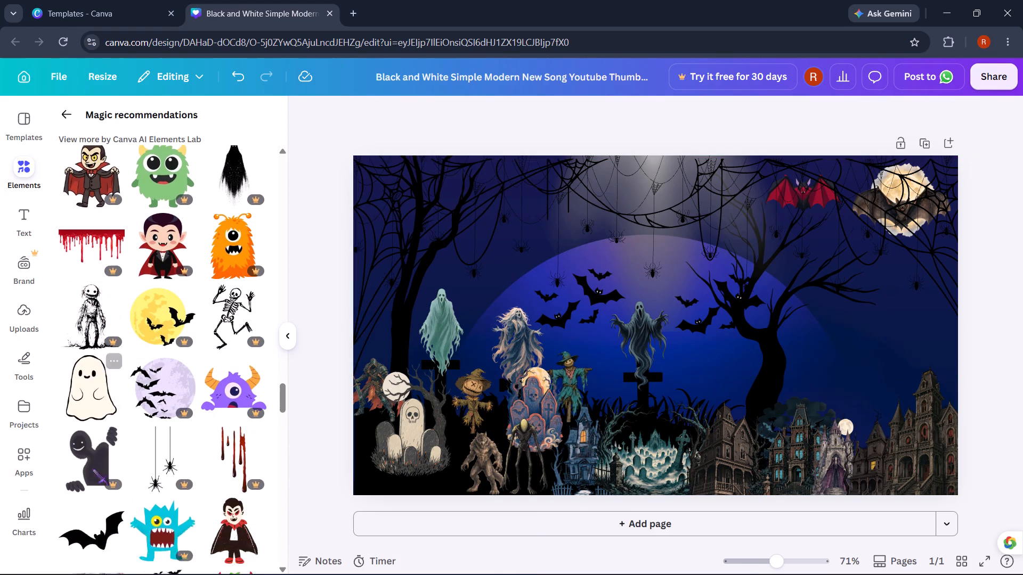
click(63, 316)
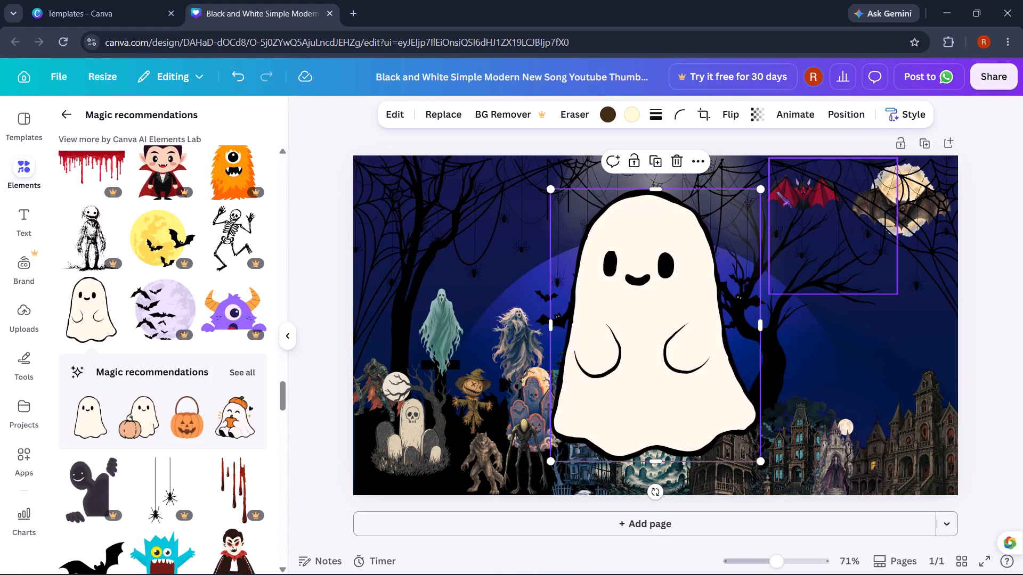
drag(758, 193, 700, 258)
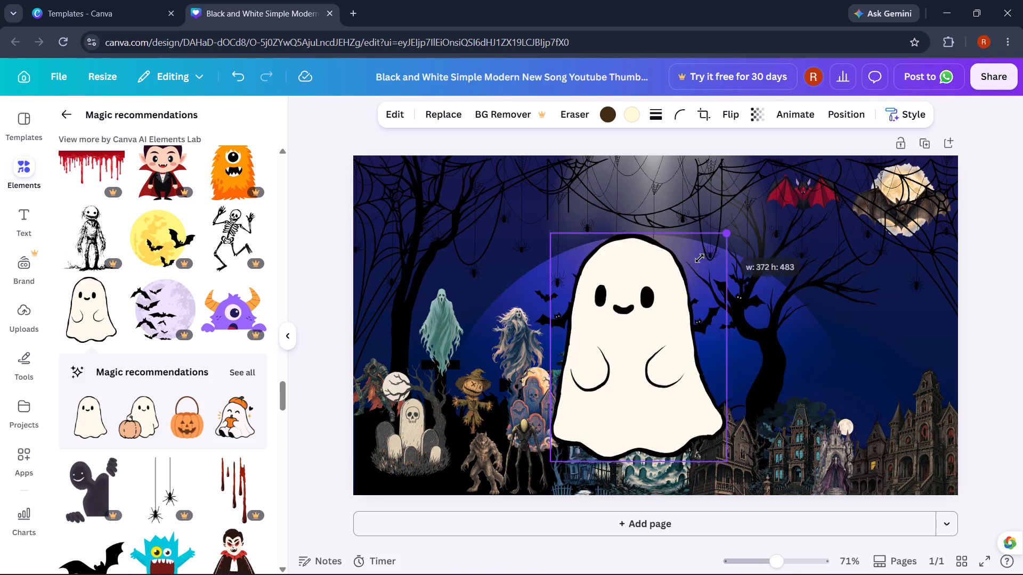
drag(700, 258, 636, 388)
drag(582, 408, 843, 366)
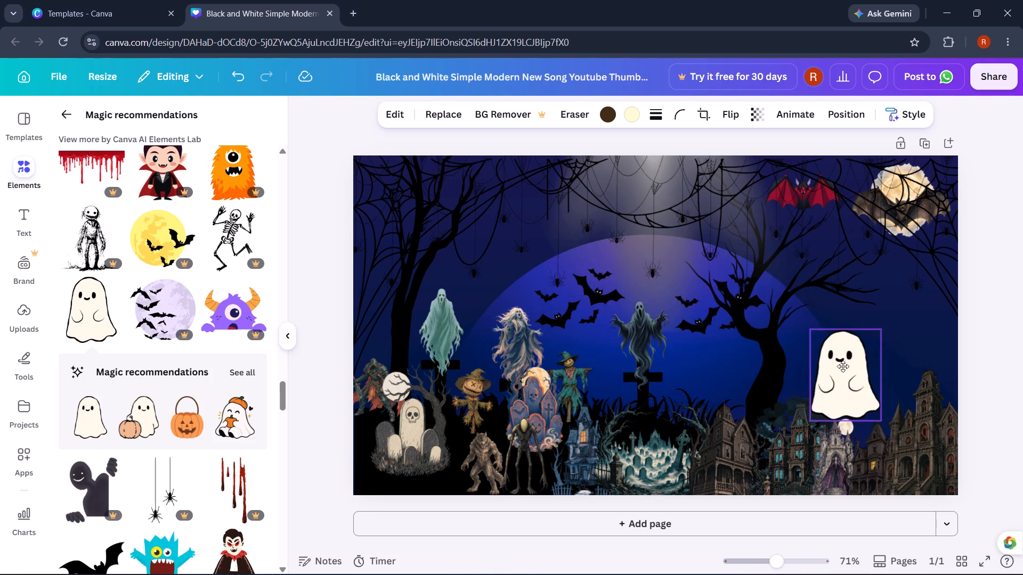
drag(843, 366, 864, 342)
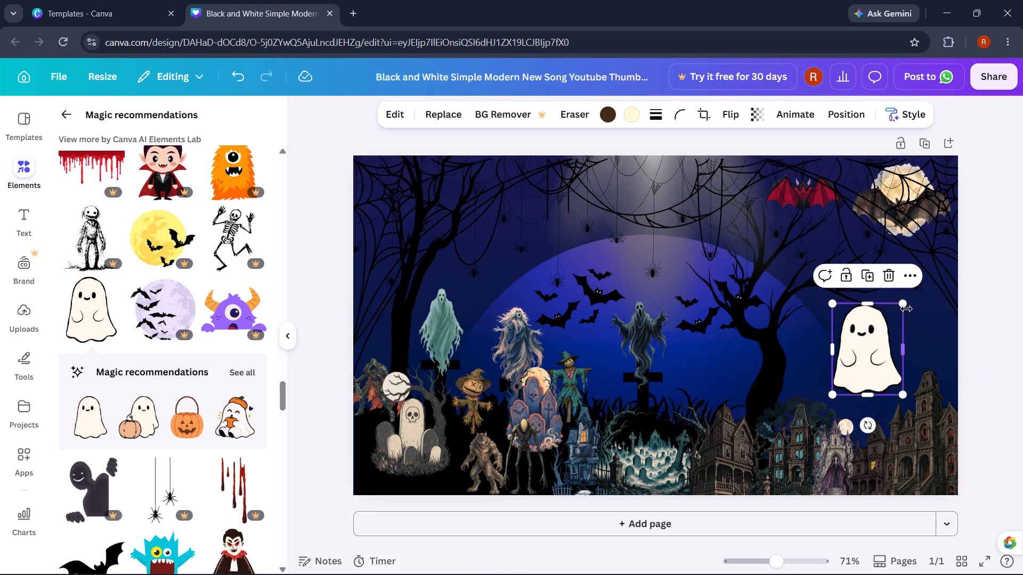
drag(904, 298, 872, 344)
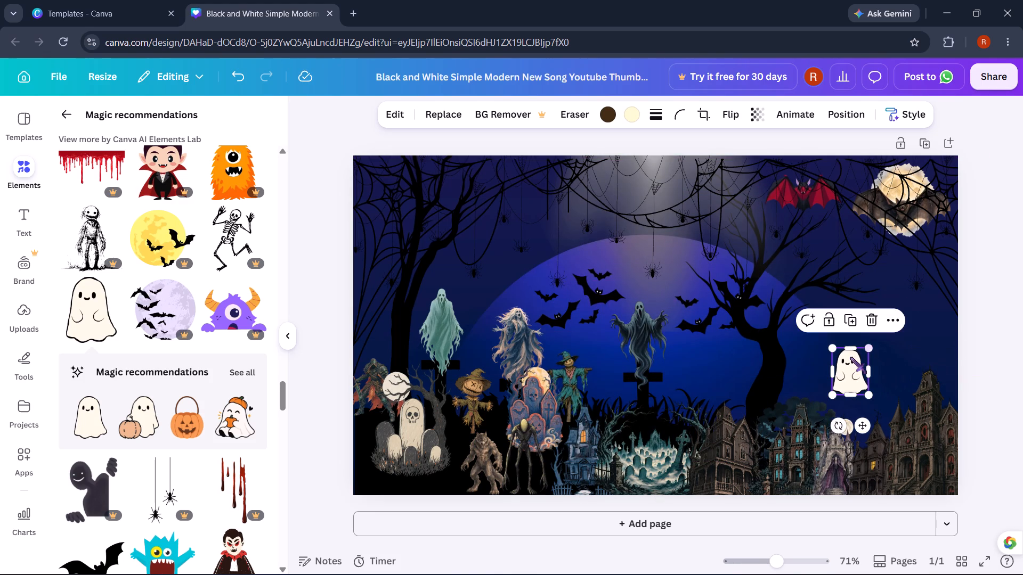
drag(850, 357, 880, 331)
drag(1021, 287, 1017, 292)
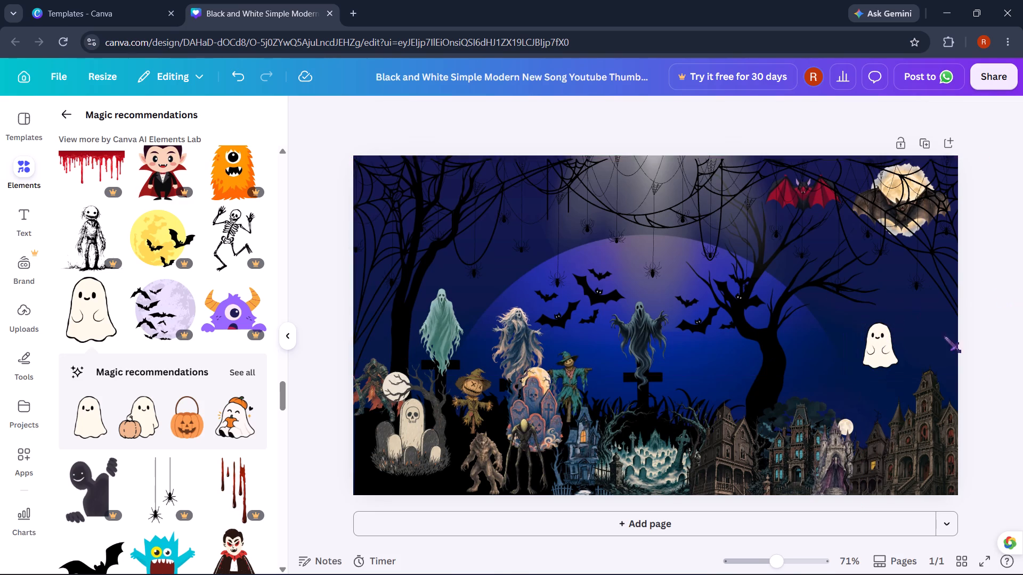
Look through the further recommended horror graphics for another element to add to the scene.
scroll(88, 345, down, 4)
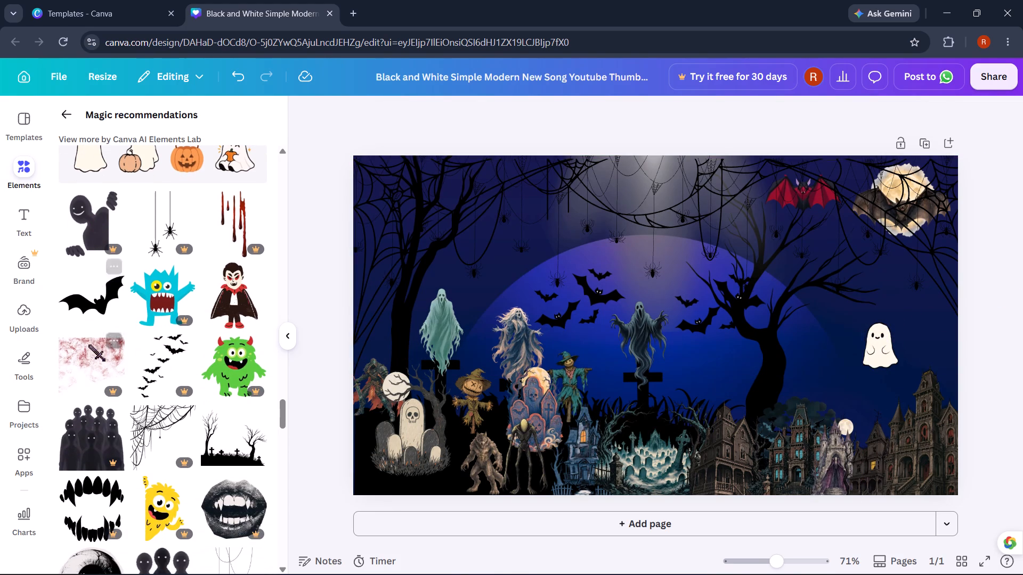
scroll(132, 342, down, 2)
scroll(70, 352, down, 2)
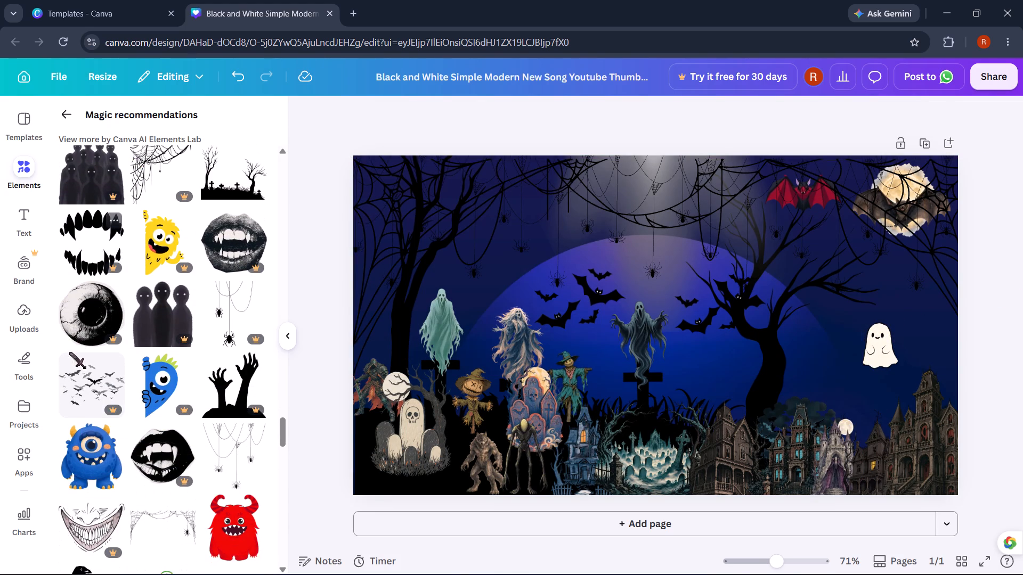
scroll(75, 374, down, 7)
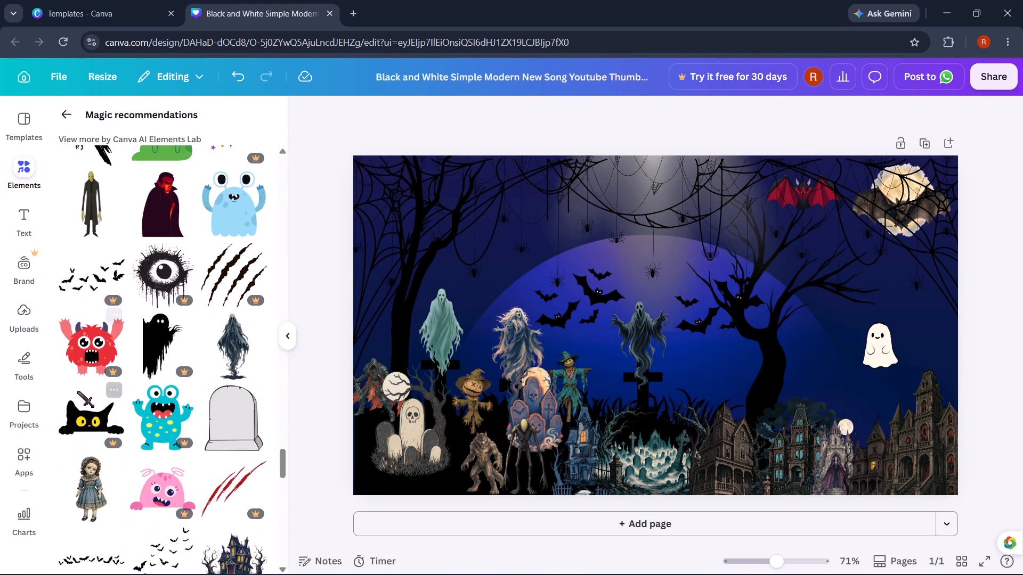
scroll(78, 398, down, 2)
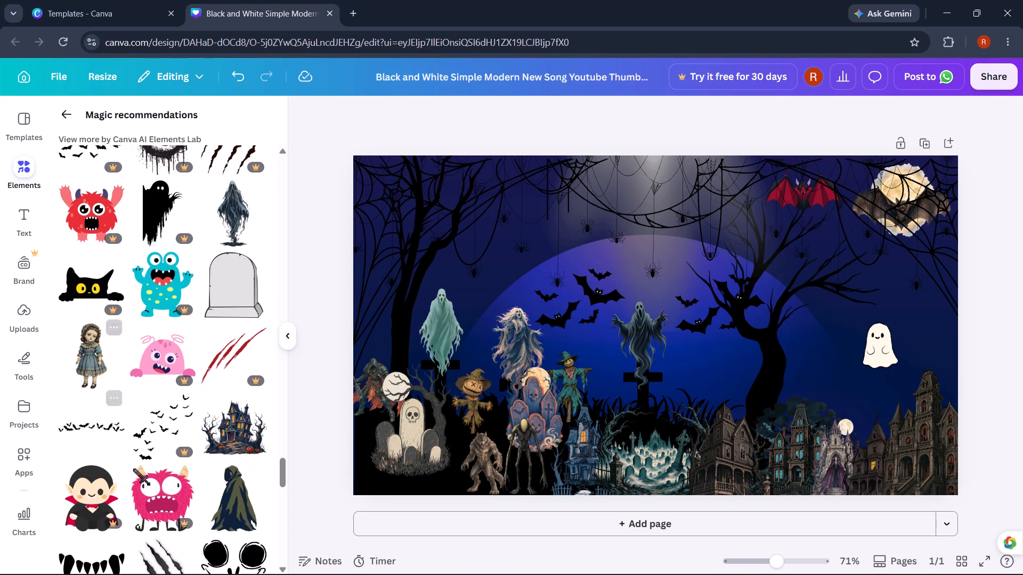
scroll(161, 478, down, 4)
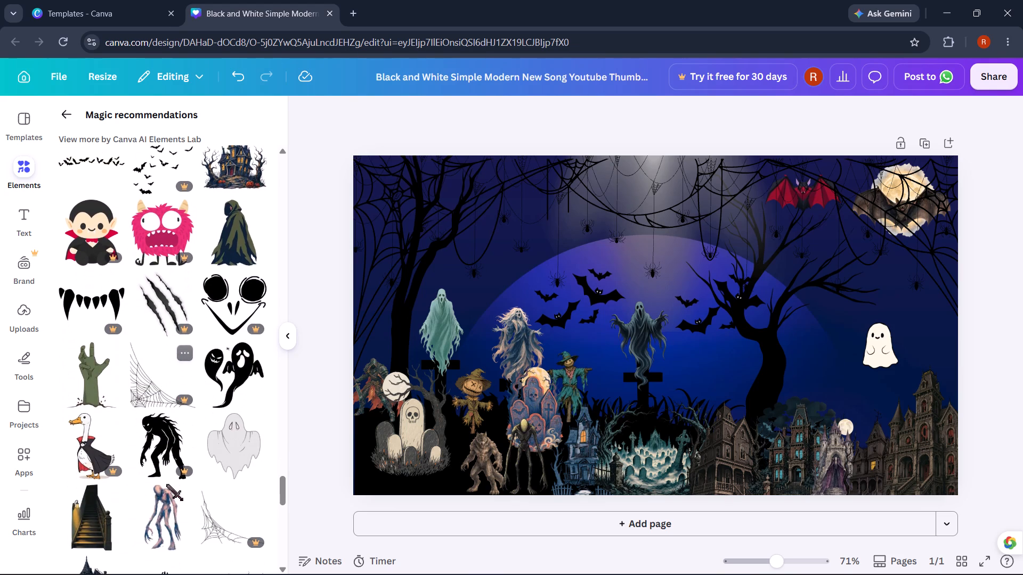
scroll(167, 484, down, 5)
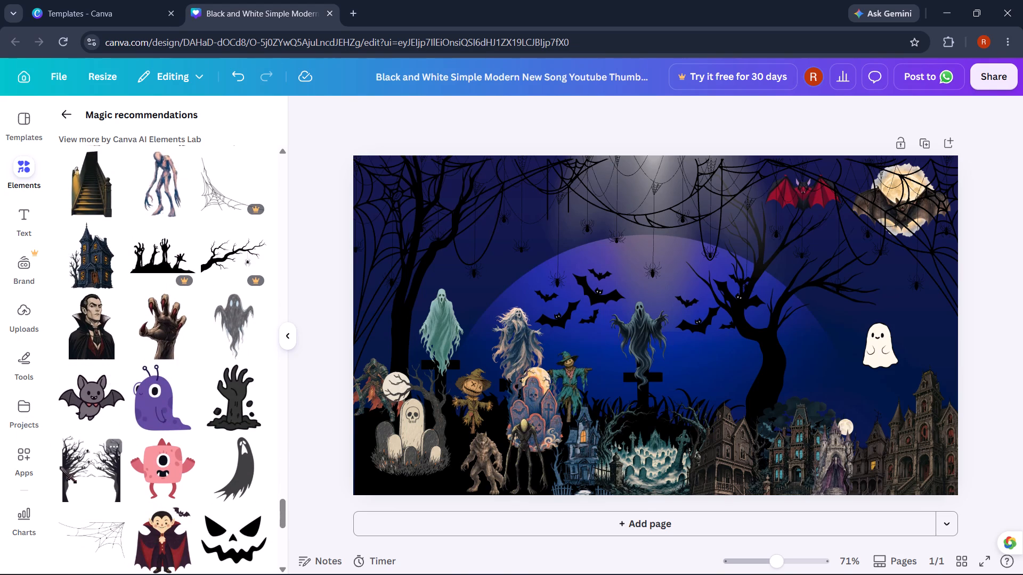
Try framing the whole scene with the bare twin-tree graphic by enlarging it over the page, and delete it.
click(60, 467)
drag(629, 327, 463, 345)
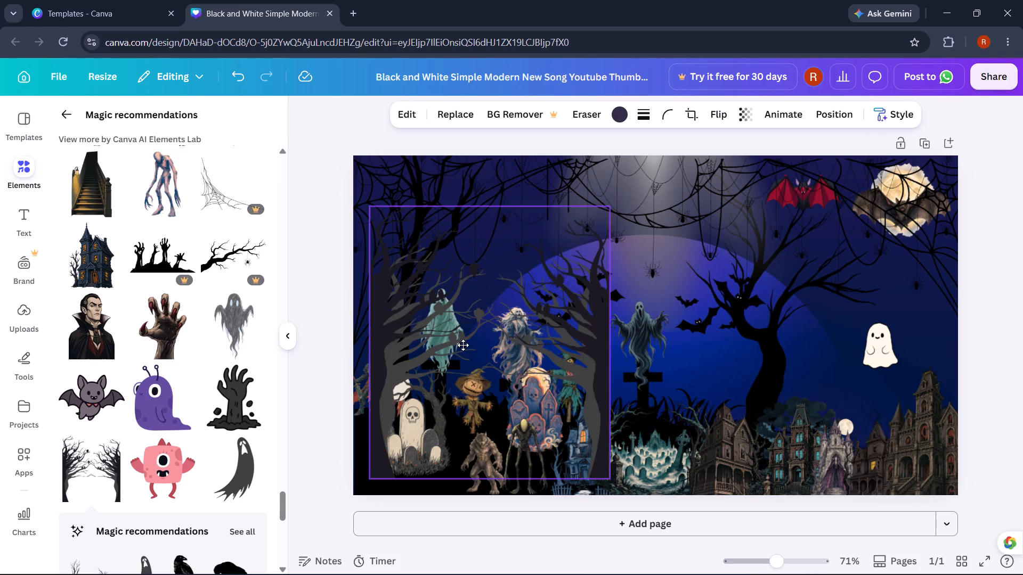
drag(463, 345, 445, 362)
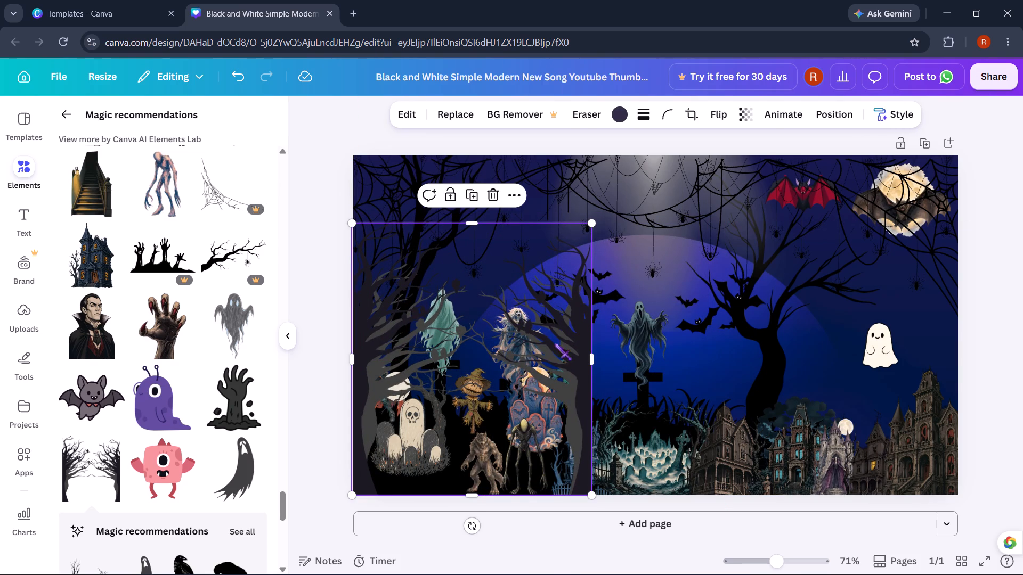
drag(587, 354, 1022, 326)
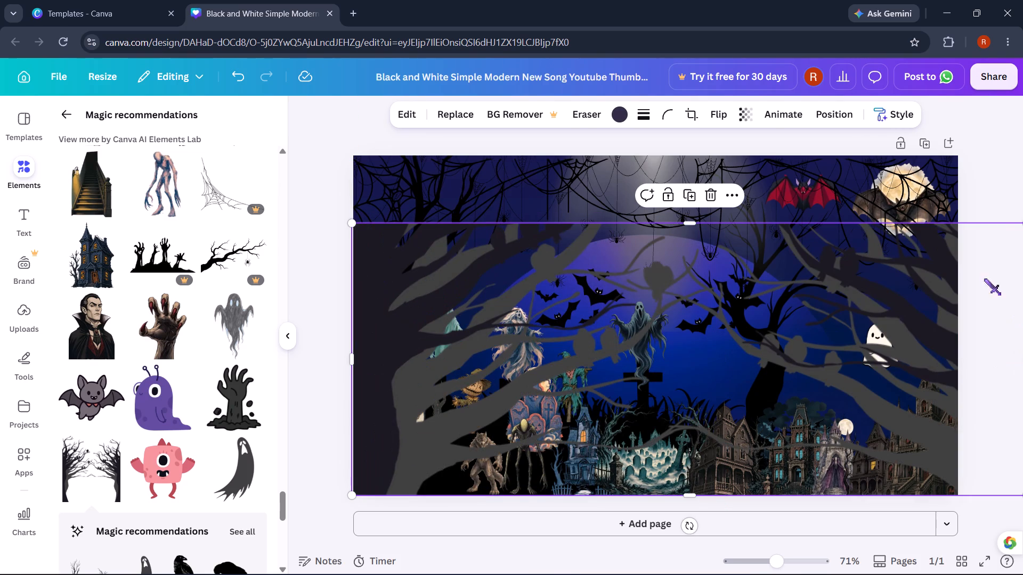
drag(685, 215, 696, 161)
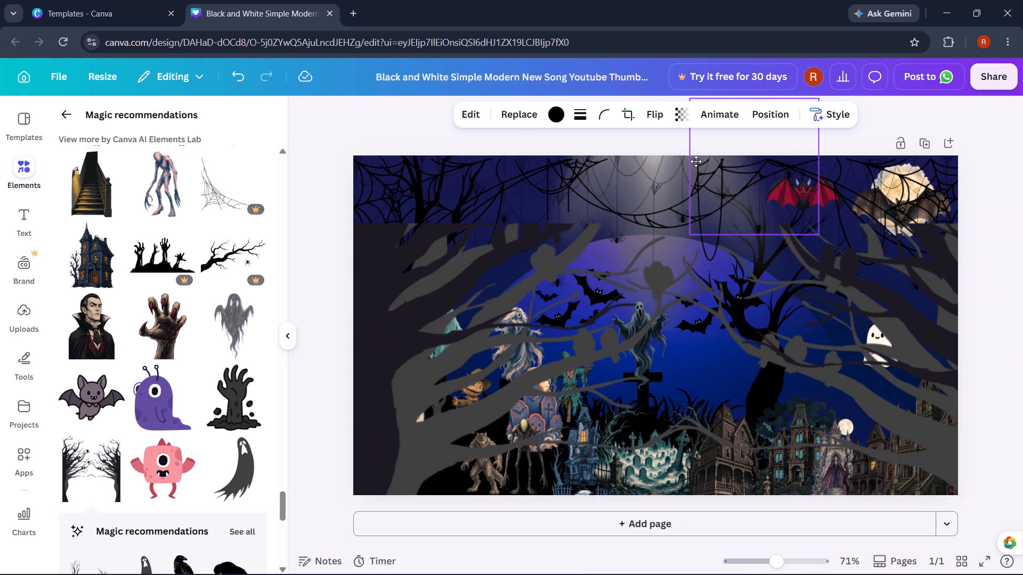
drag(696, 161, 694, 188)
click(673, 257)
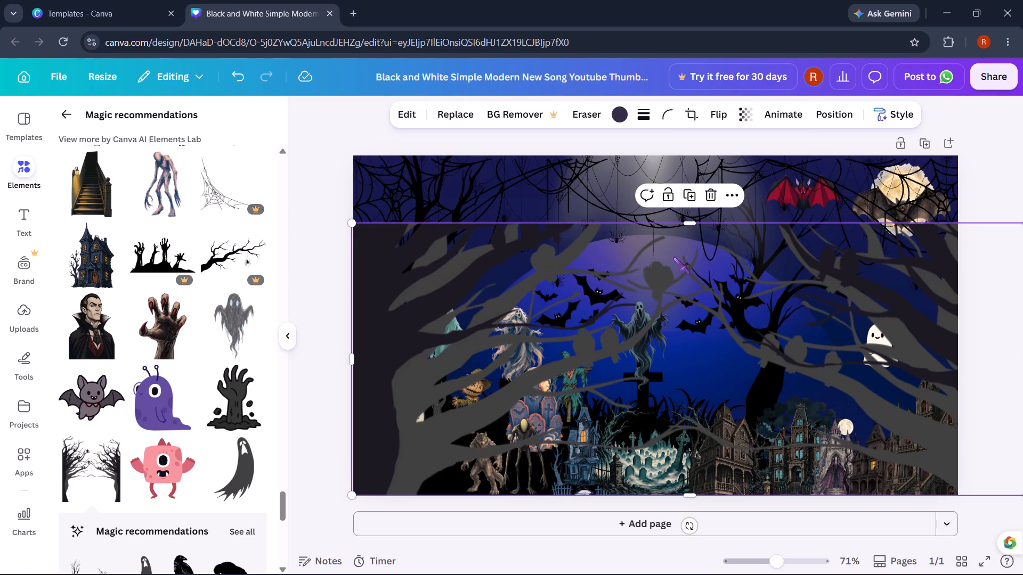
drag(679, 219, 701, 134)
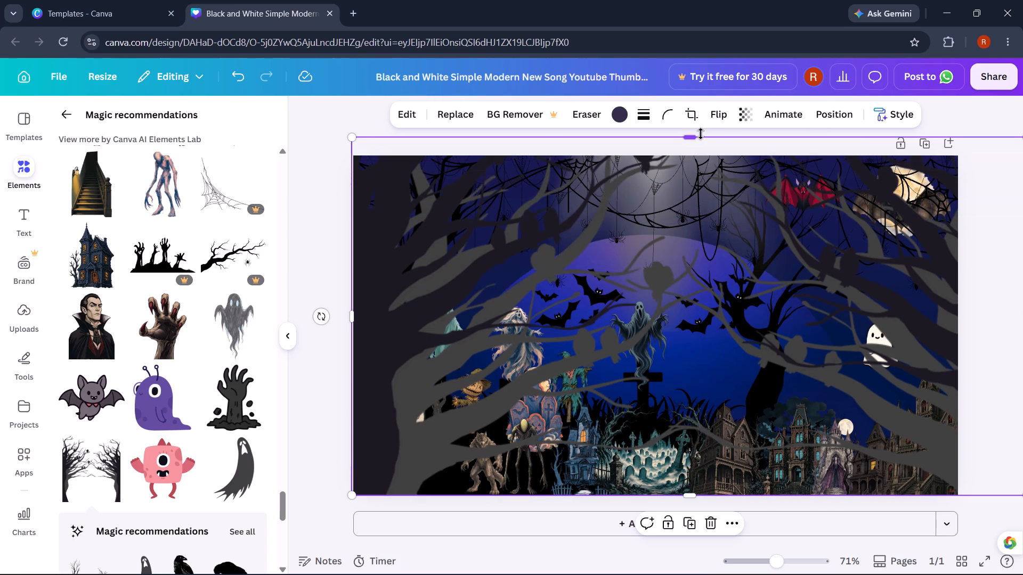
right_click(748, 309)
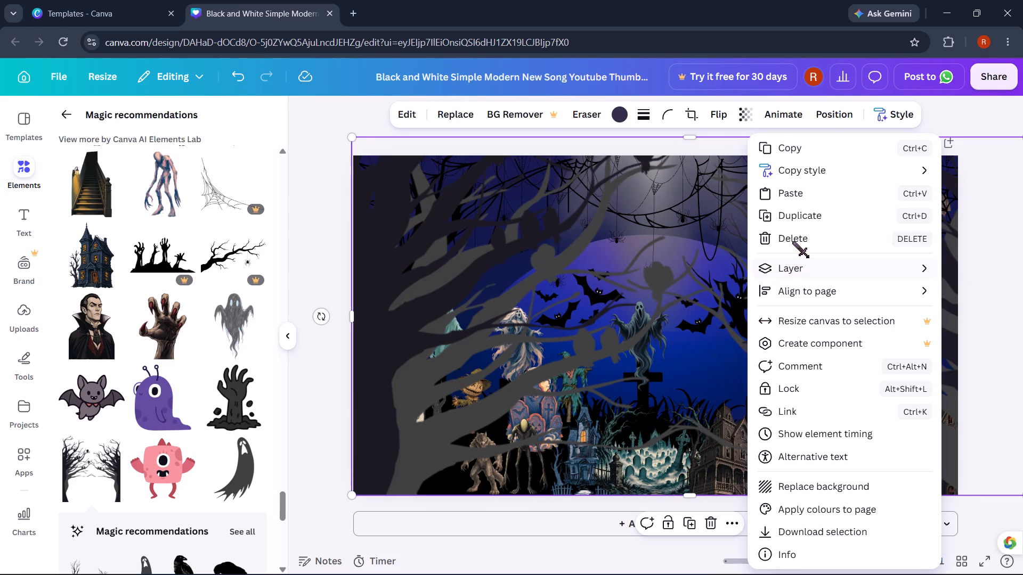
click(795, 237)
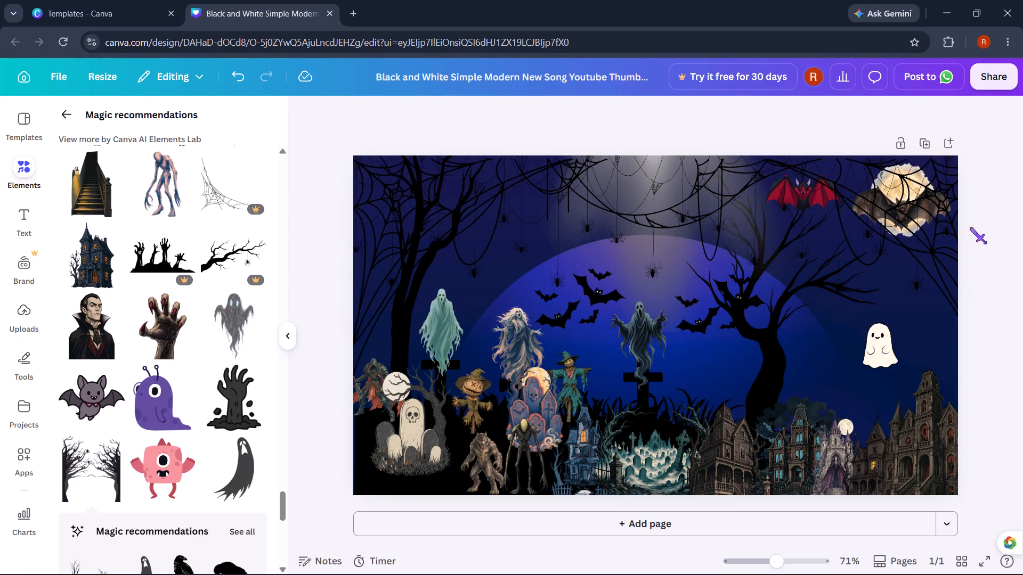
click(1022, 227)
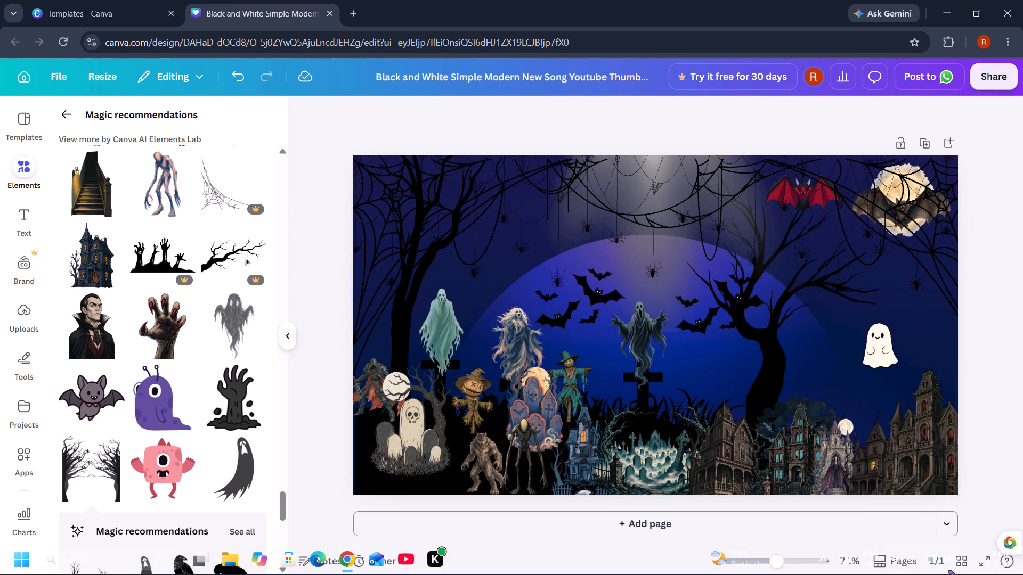